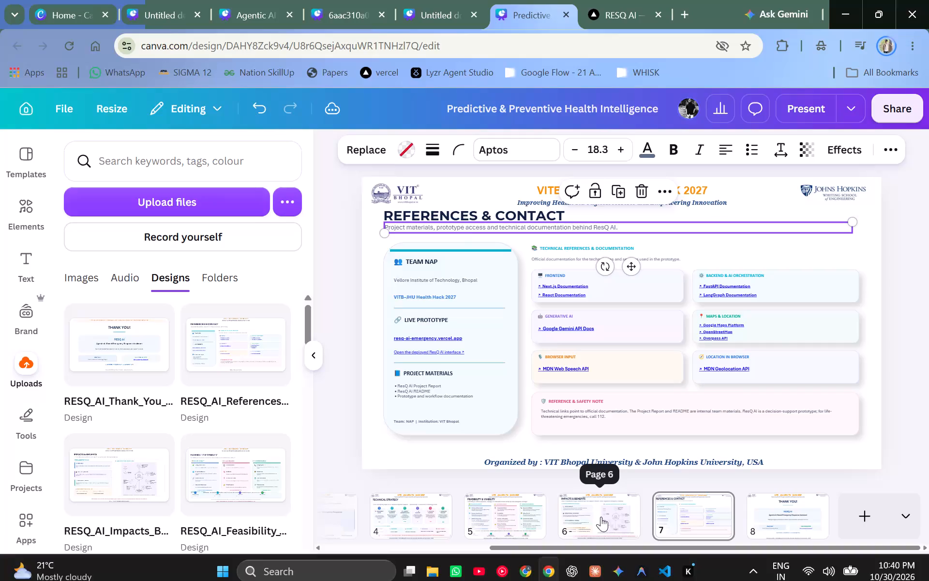
# Match page 7's subtitle under "REFERENCES & CONTACT" to page 6's subtitle style: Trebuchet MS at size 25.
pyautogui.click(530, 227)
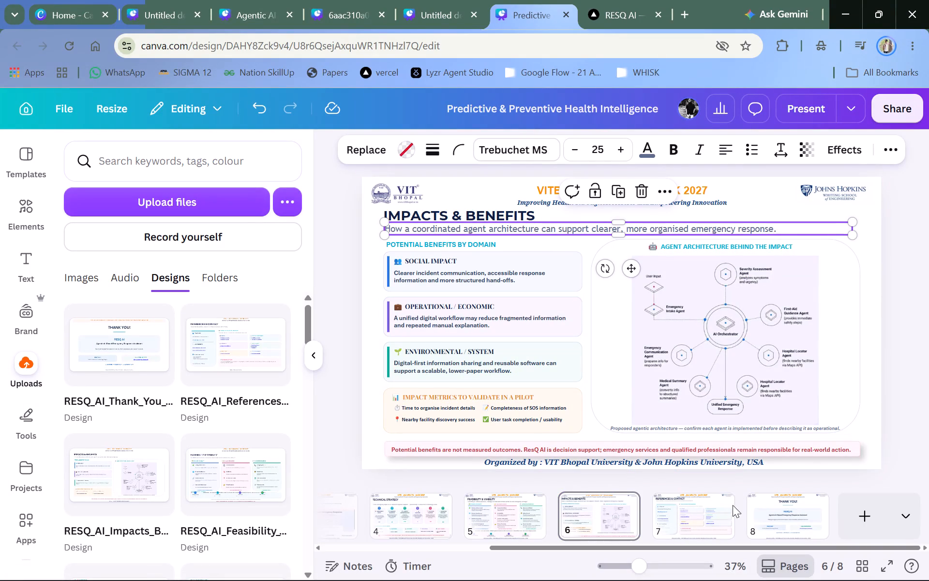
pyautogui.click(688, 503)
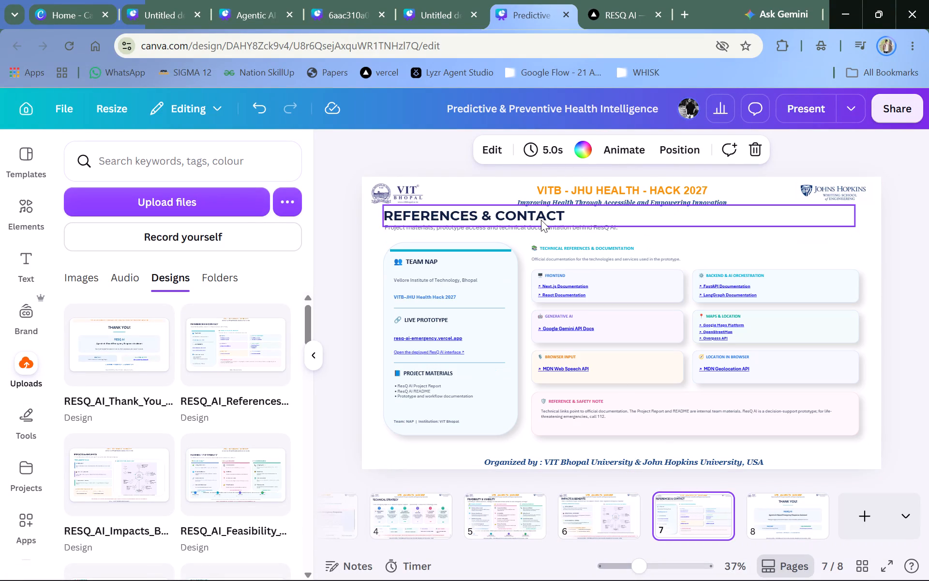
pyautogui.doubleClick(541, 223)
pyautogui.click(520, 162)
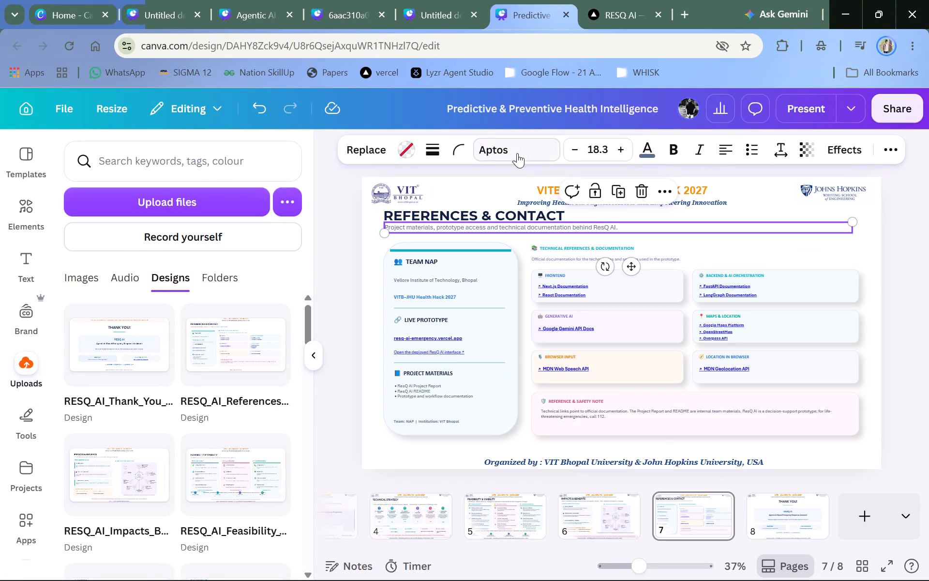
pyautogui.click(517, 153)
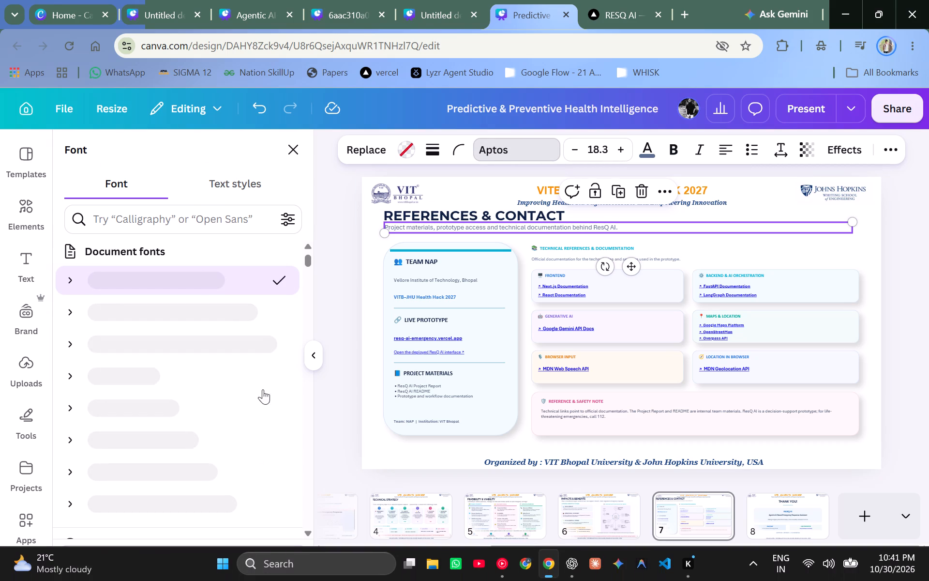
pyautogui.doubleClick(595, 153)
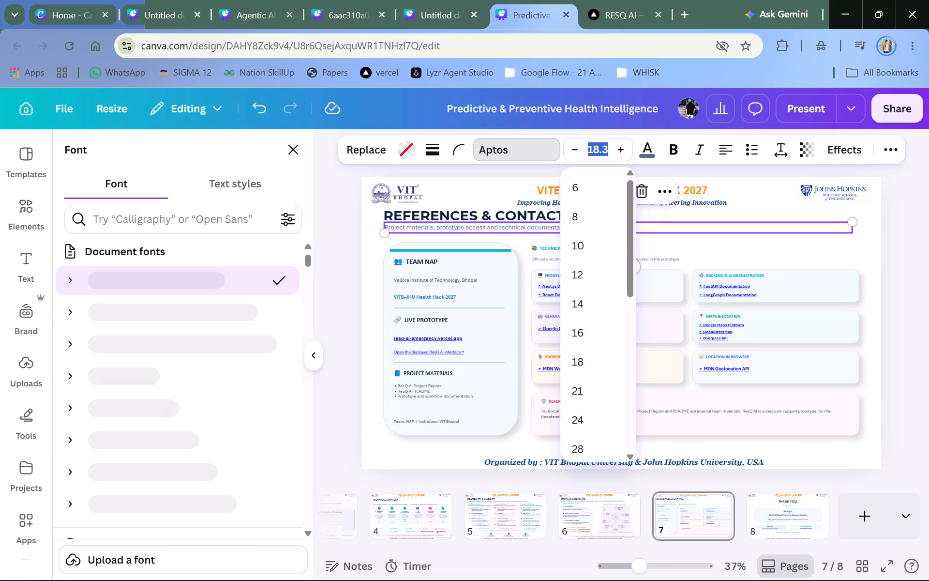
pyautogui.write('25')
pyautogui.press('Return')
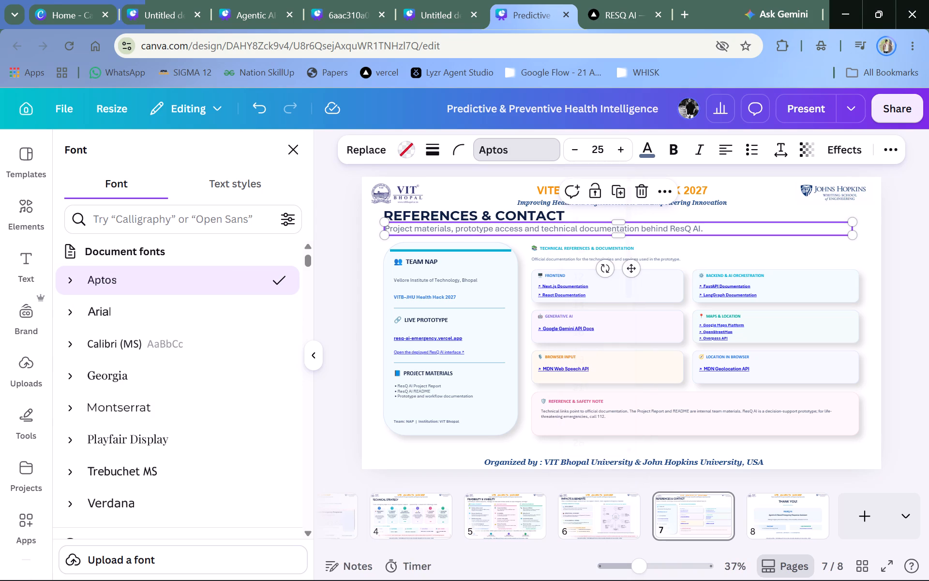
pyautogui.doubleClick(168, 472)
pyautogui.click(348, 359)
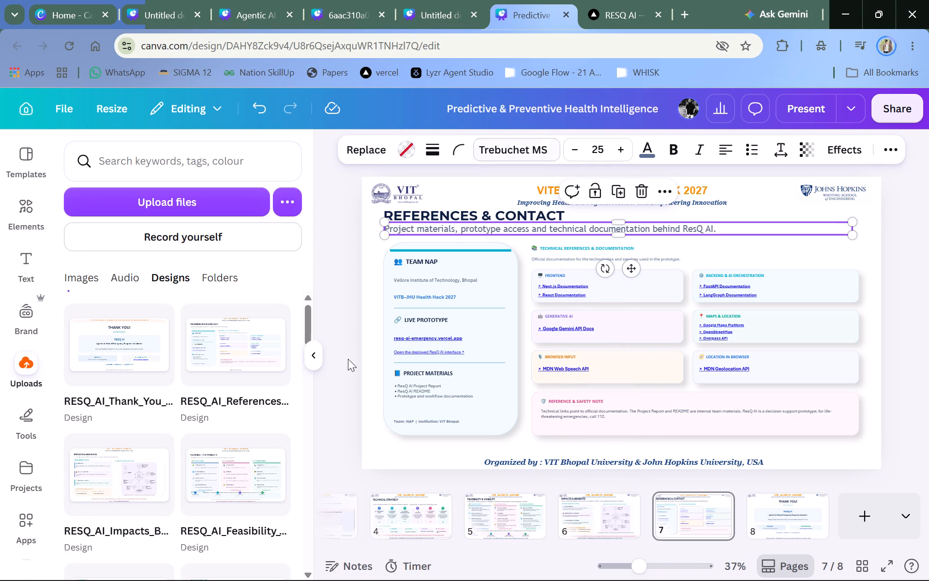
pyautogui.click(348, 359)
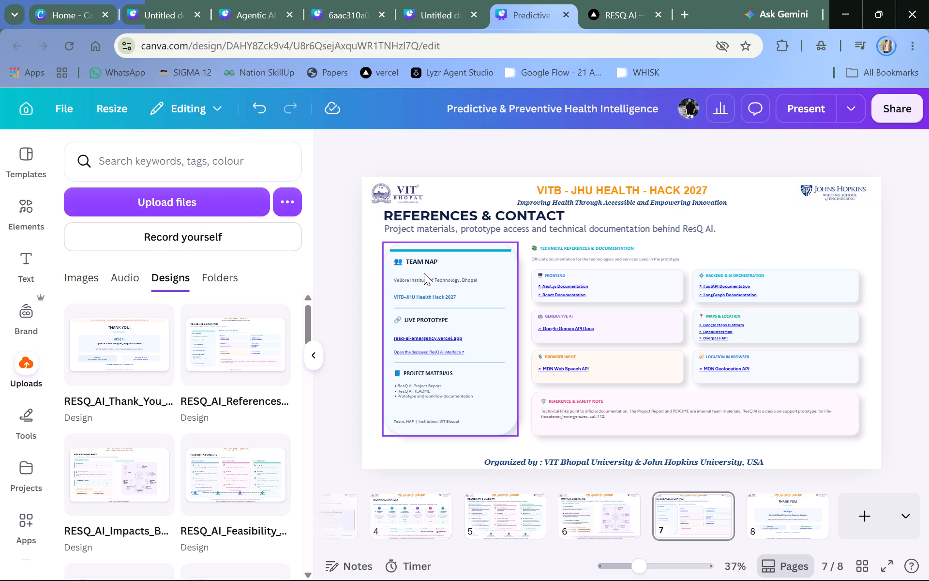
# Delete the teal accent bar along the top edge of the TEAM NAP card on page 7.
pyautogui.click(434, 248)
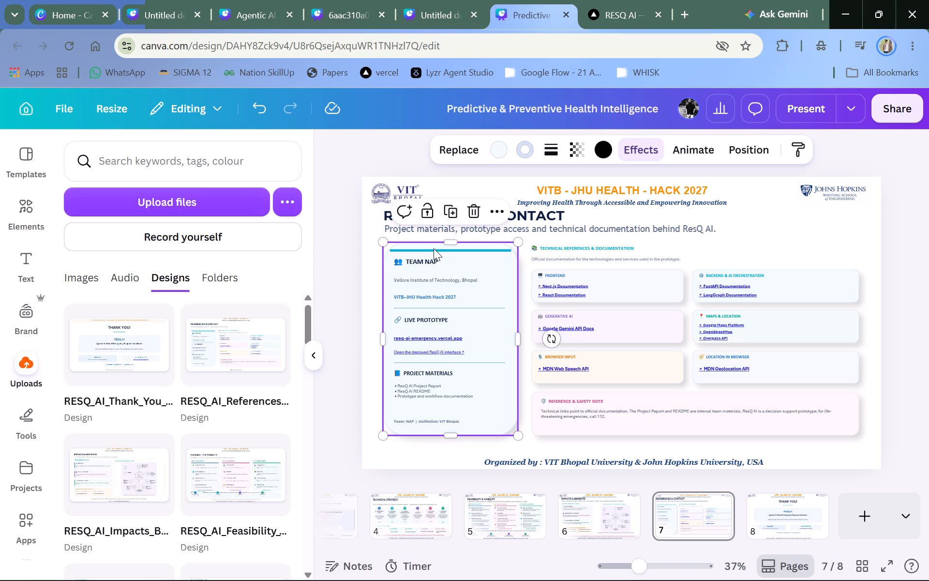
pyautogui.click(433, 249)
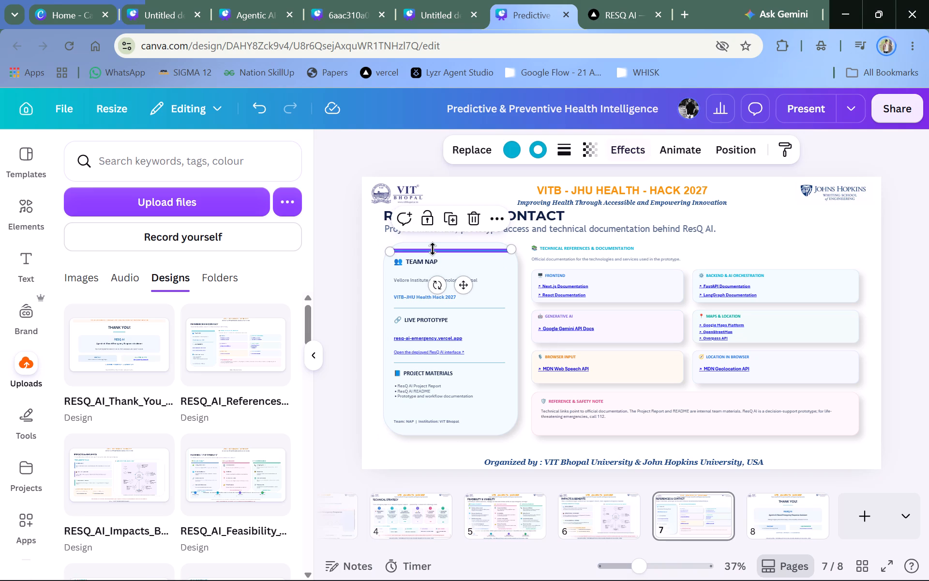
pyautogui.press('BackSpace')
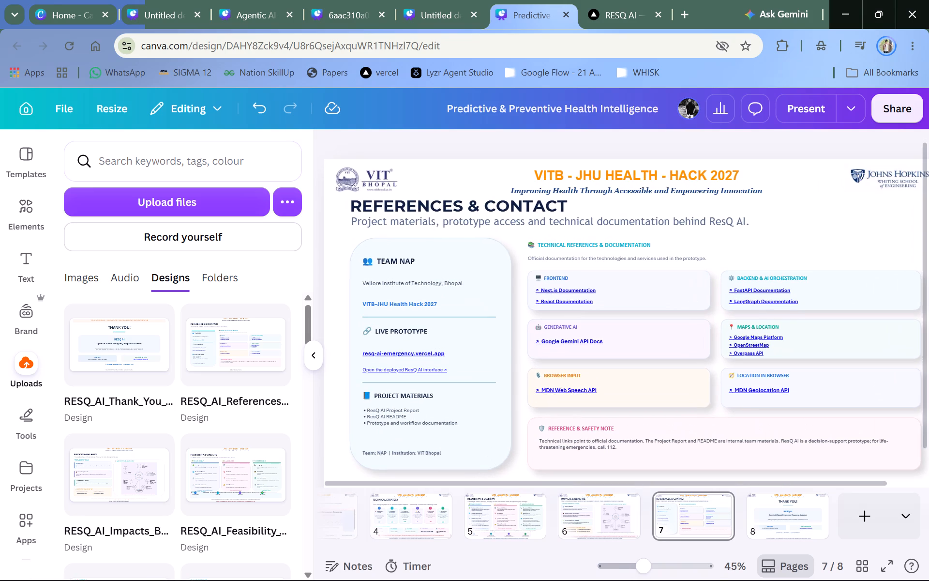
# Format the "TEAM NAP" heading in Playfair Display at font size 20.
pyautogui.scroll(-1, 524, 321)
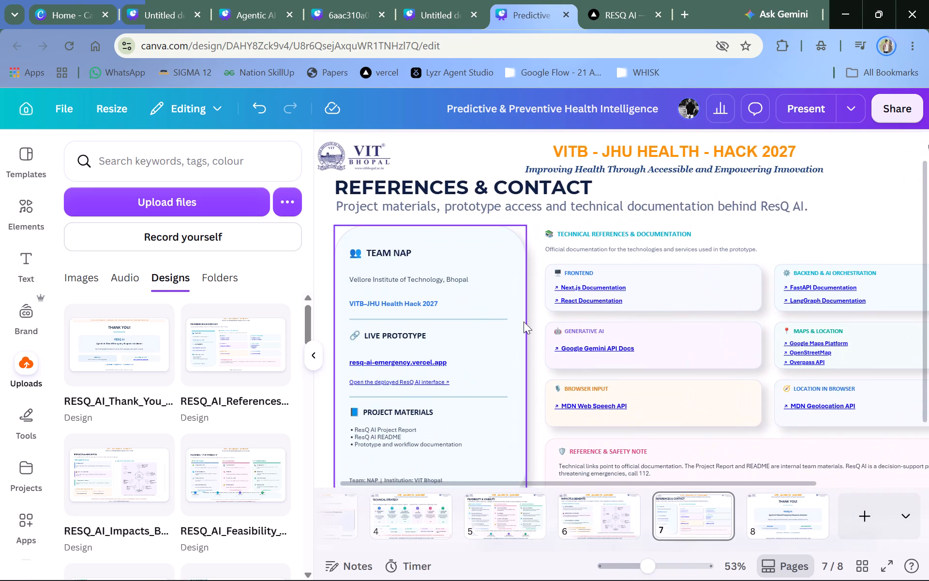
pyautogui.scroll(-1, 524, 321)
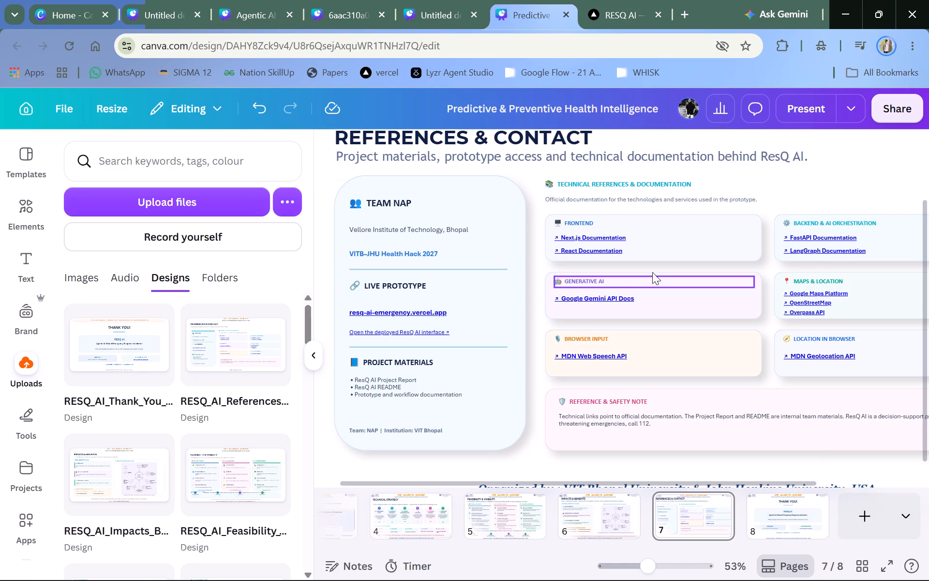
pyautogui.click(416, 200)
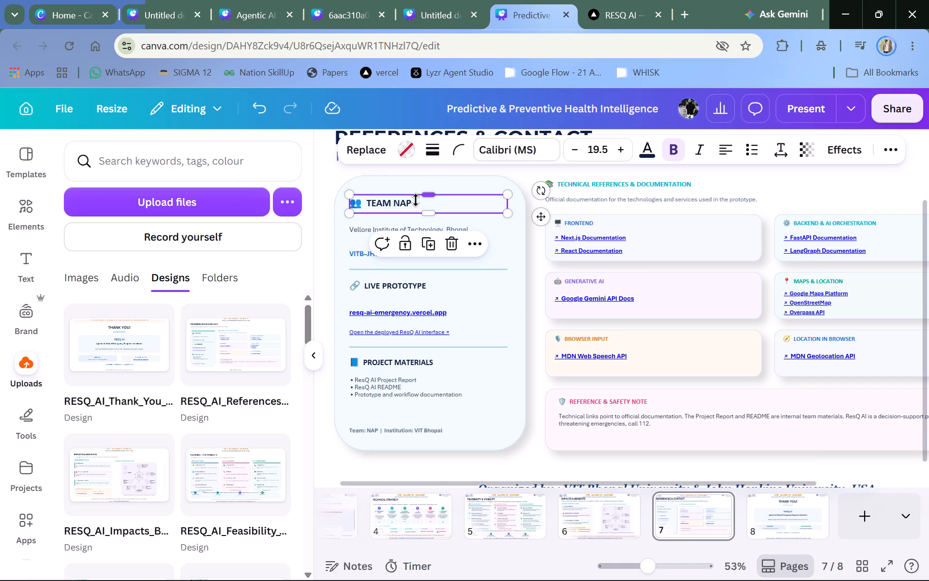
pyautogui.click(594, 147)
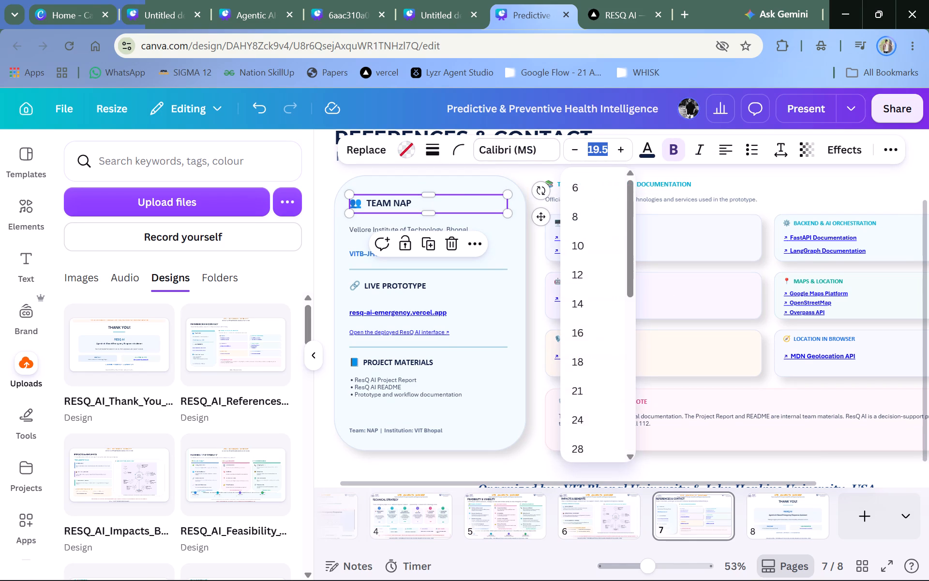
pyautogui.write('20')
pyautogui.press('Return')
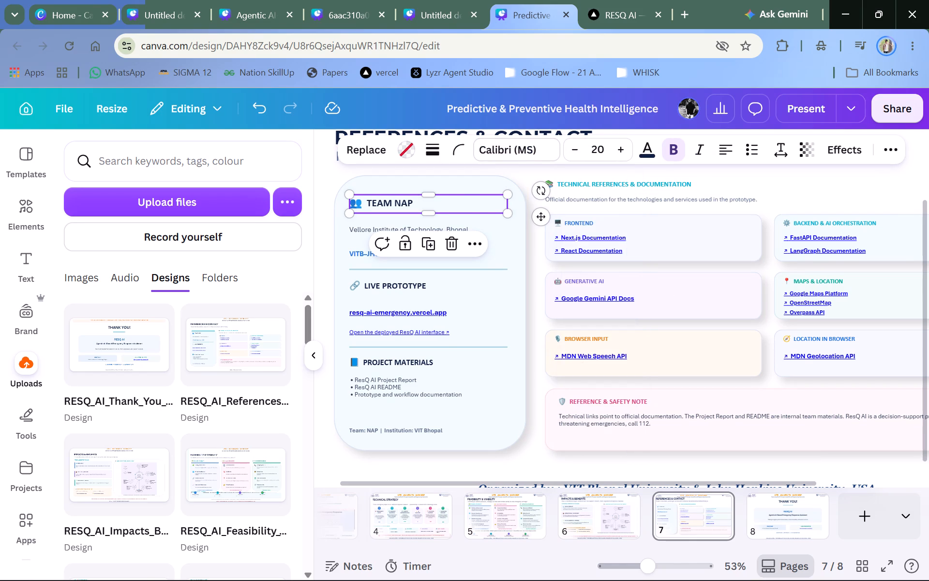
pyautogui.click(506, 234)
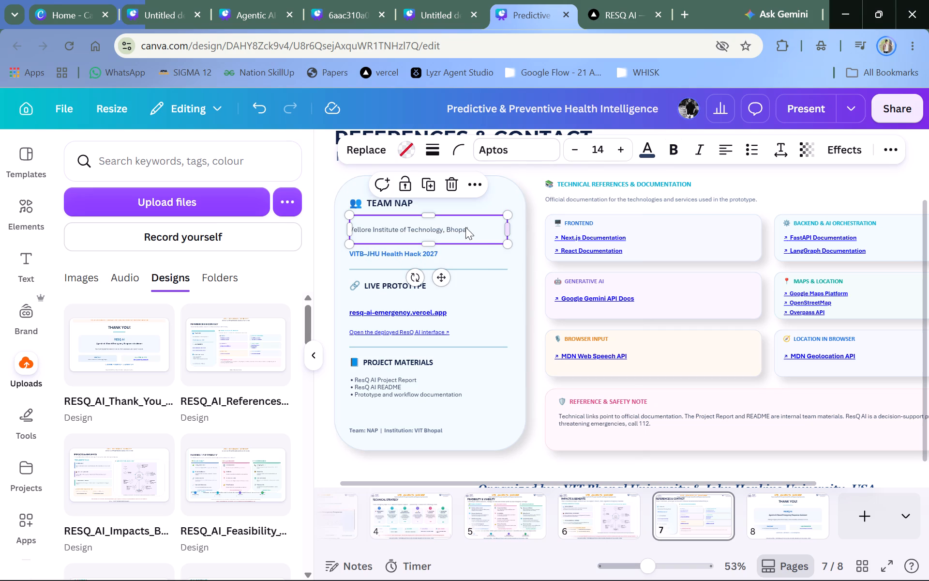
pyautogui.doubleClick(406, 200)
pyautogui.click(538, 143)
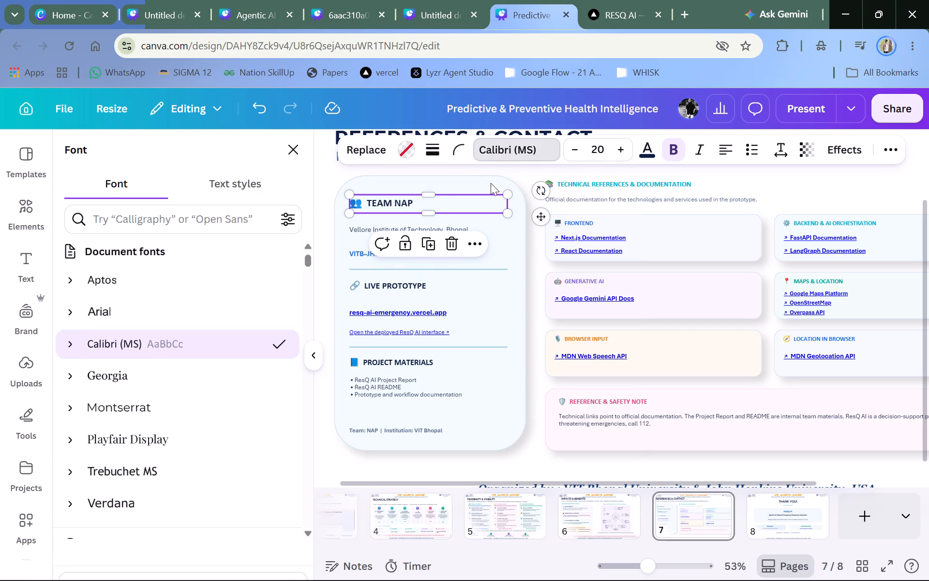
pyautogui.click(158, 446)
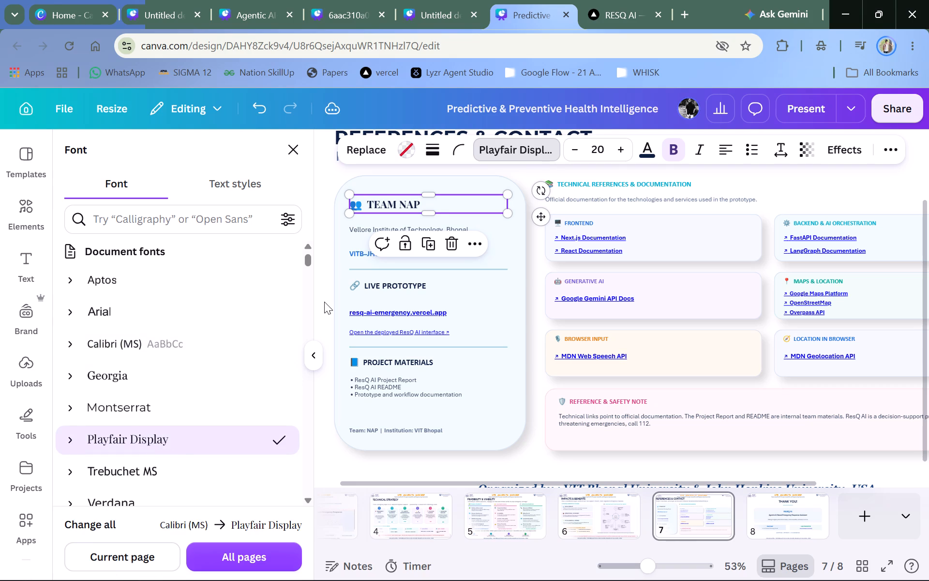
pyautogui.click(324, 302)
# Set the font size of the "Vellore Institute of Technology, Bhopal" line to 18.
pyautogui.click(384, 229)
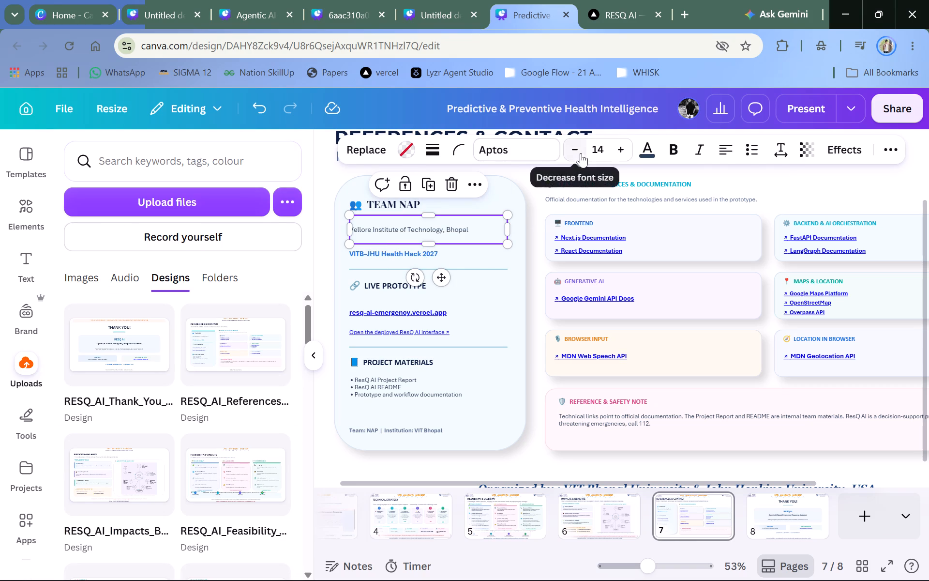
pyautogui.click(597, 147)
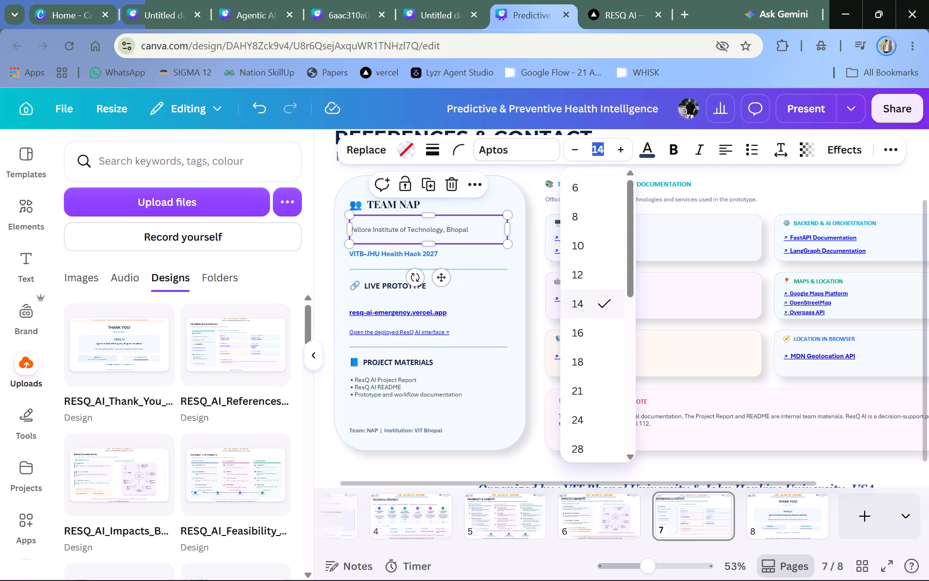
pyautogui.write('18')
pyautogui.press('Return')
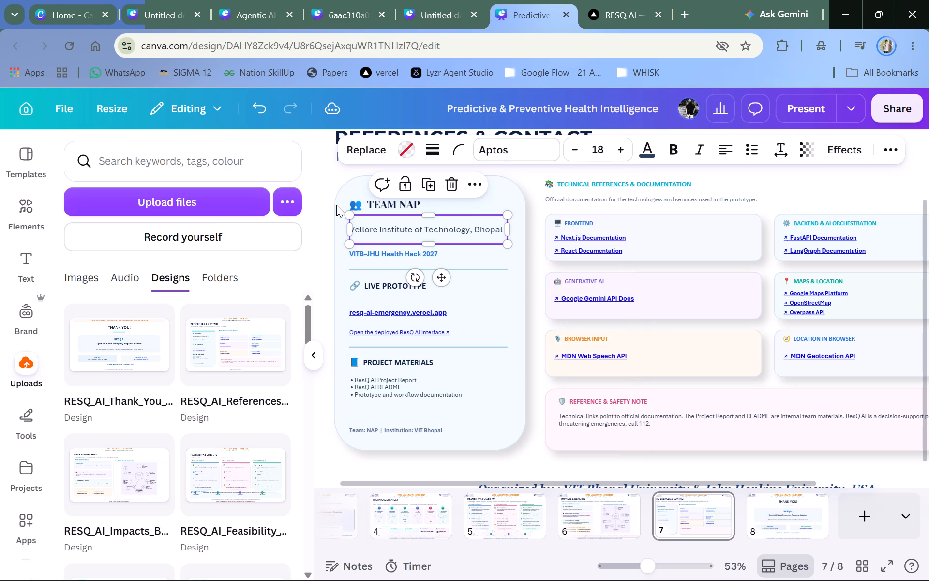
pyautogui.doubleClick(327, 249)
# Set the "VITB–JHU Health Hack 2027" line in the card to font size 16 and shift it slightly to the right.
pyautogui.click(422, 250)
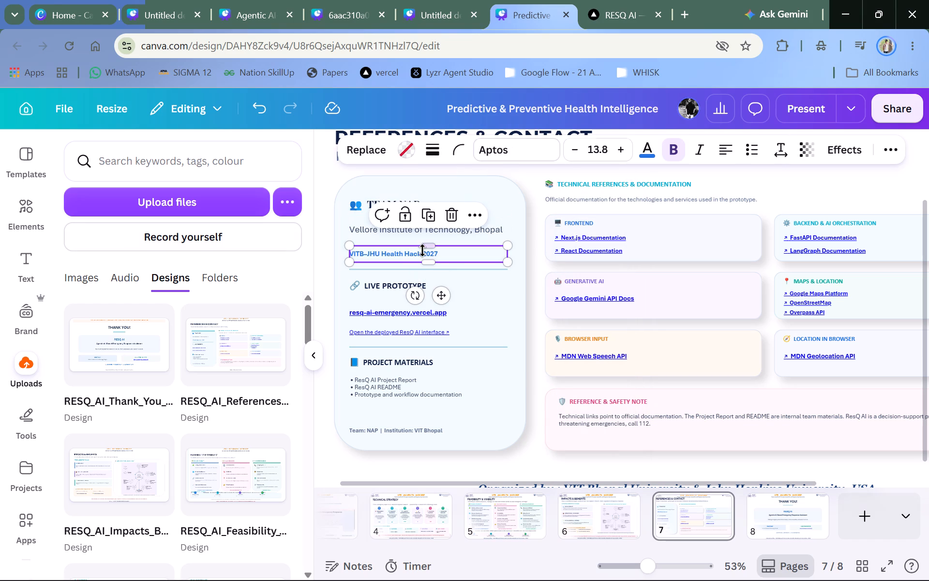
pyautogui.doubleClick(600, 153)
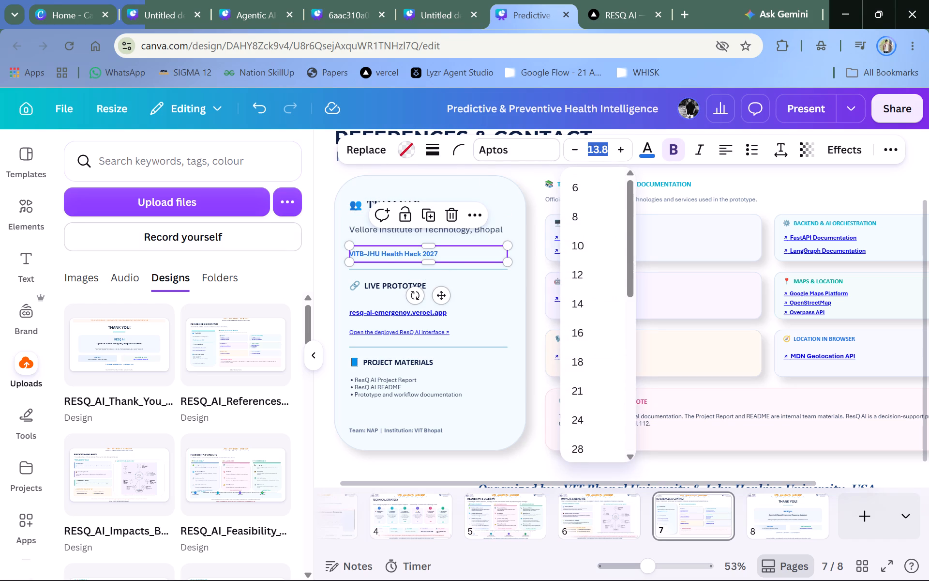
pyautogui.write('16')
pyautogui.press('Return')
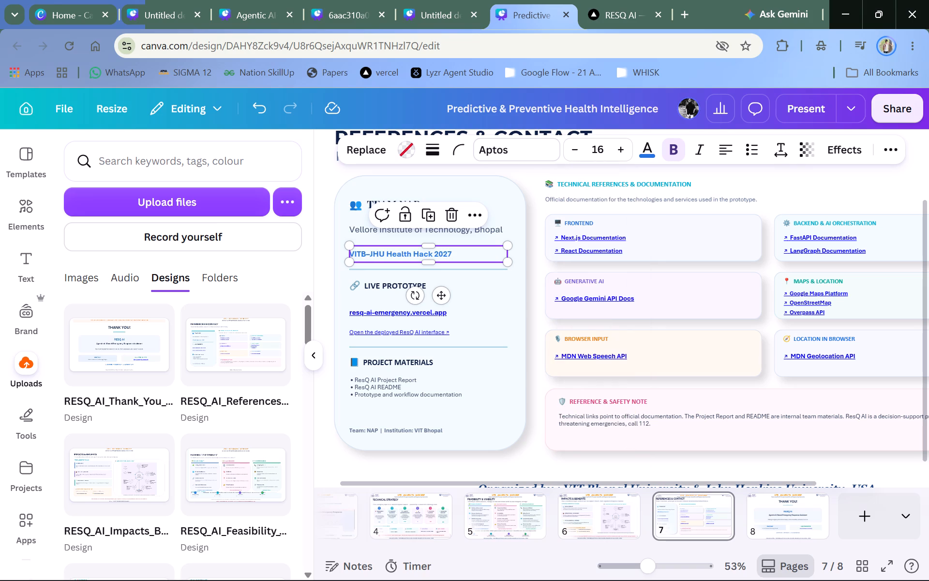
pyautogui.doubleClick(326, 275)
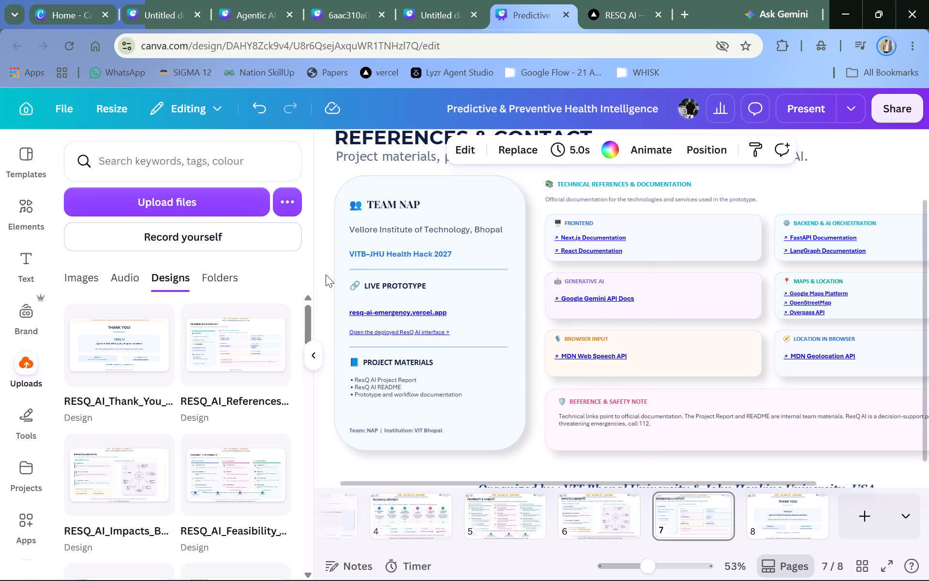
pyautogui.click(379, 252)
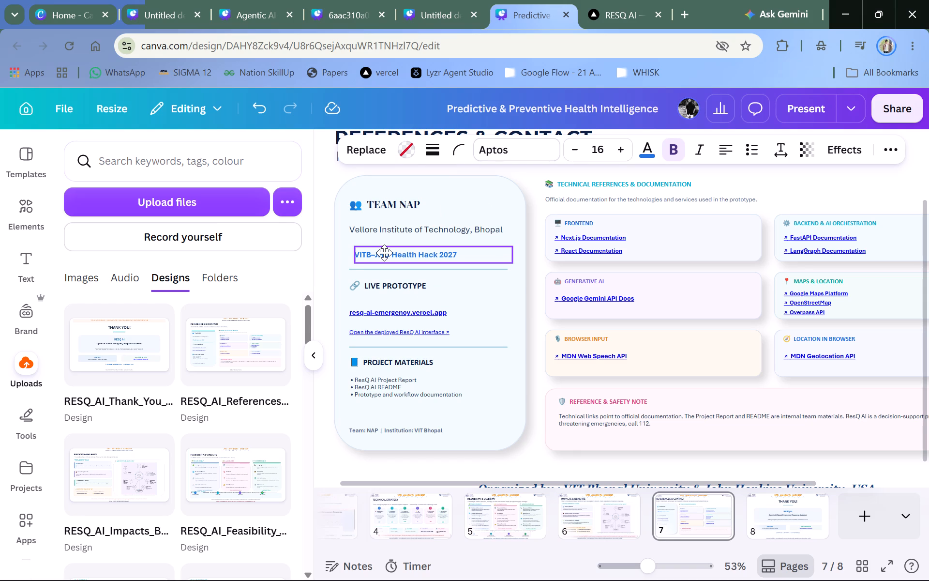
pyautogui.click(324, 256)
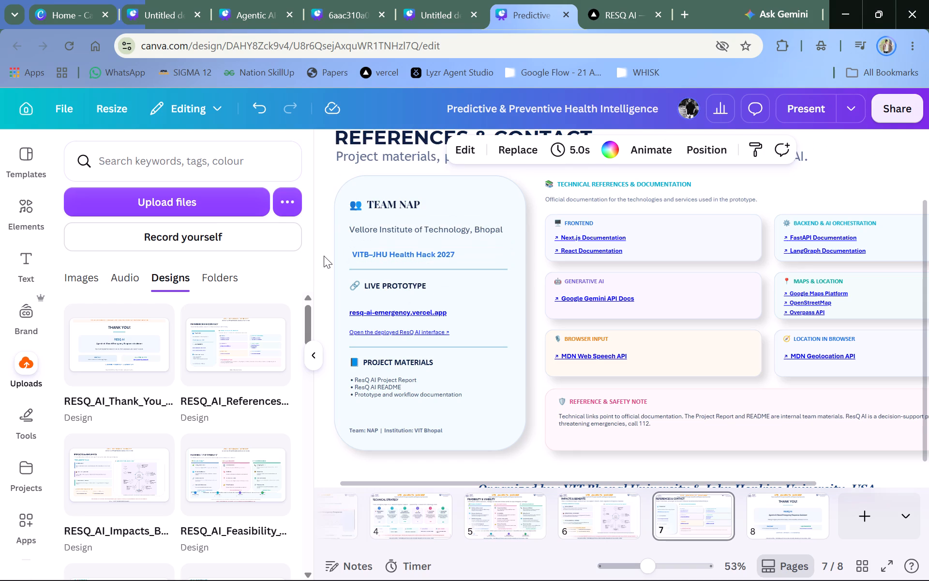
# Format the "LIVE PROTOTYPE" heading in Playfair Display at font size 20.
pyautogui.click(388, 199)
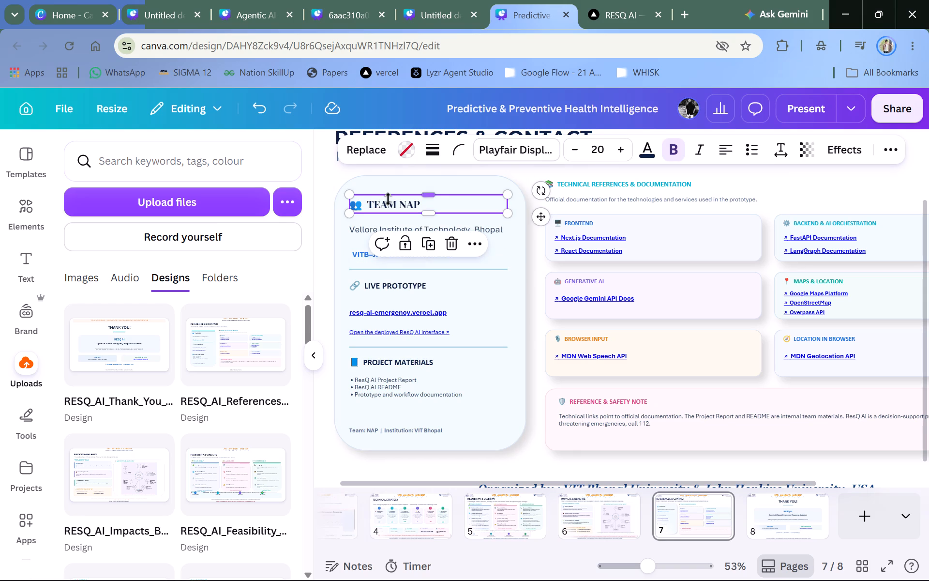
pyautogui.doubleClick(410, 285)
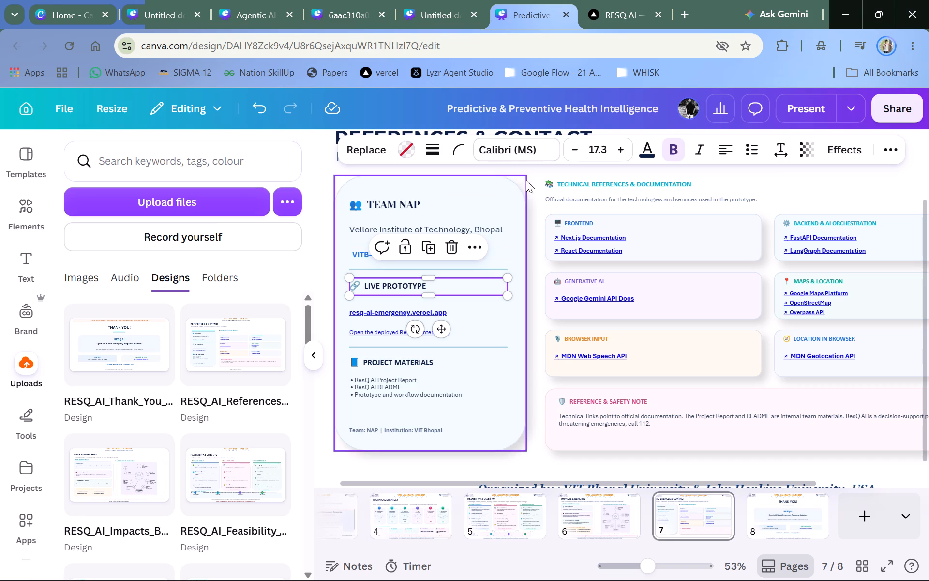
pyautogui.doubleClick(591, 151)
pyautogui.write('20')
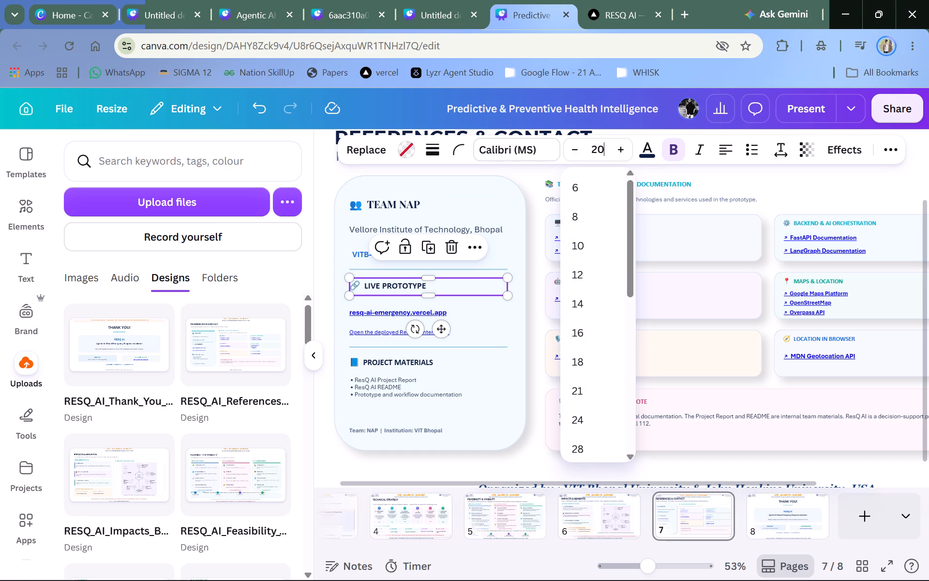
pyautogui.press('Return')
pyautogui.click(499, 141)
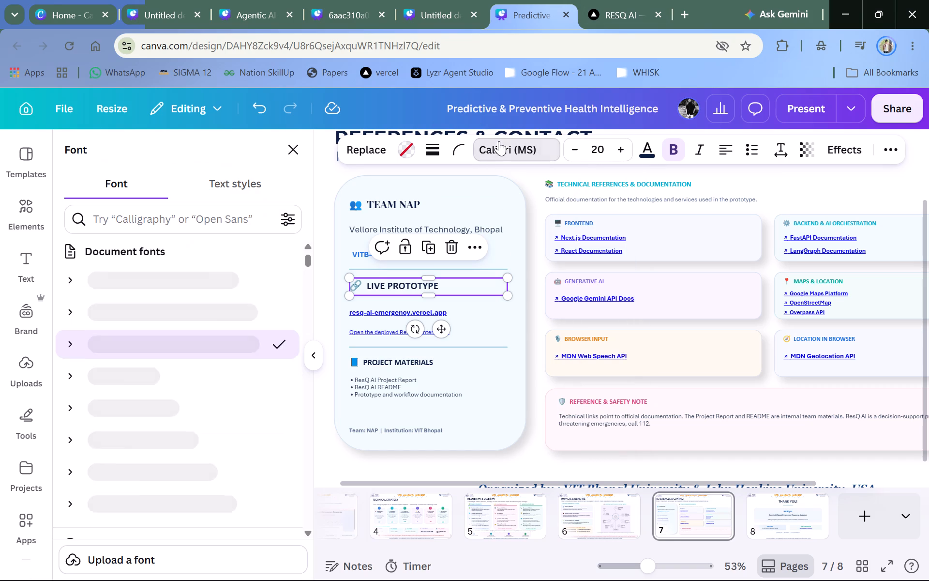
pyautogui.click(196, 439)
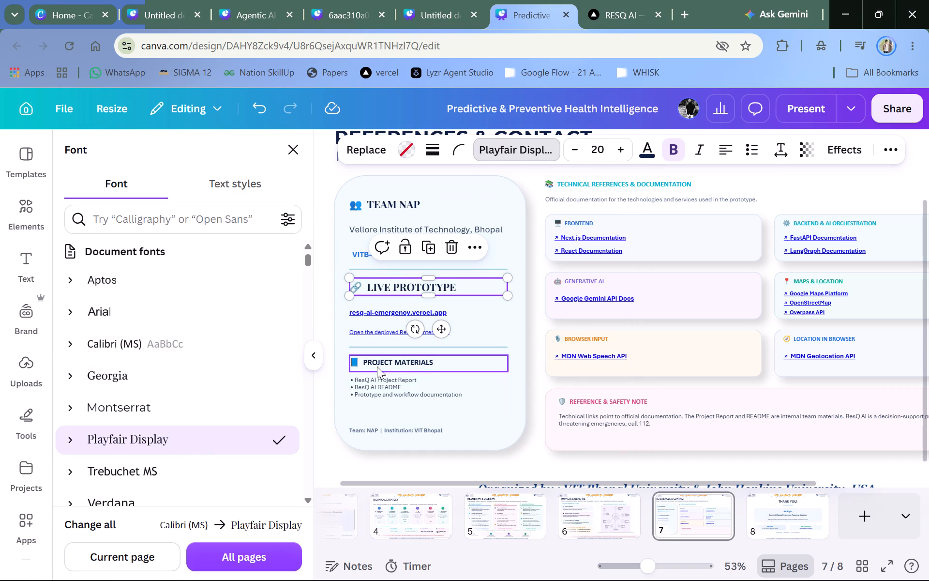
# Format the "PROJECT MATERIALS" heading in Playfair Display at font size 20.
pyautogui.doubleClick(377, 365)
pyautogui.click(596, 151)
pyautogui.write('20')
pyautogui.press('Return')
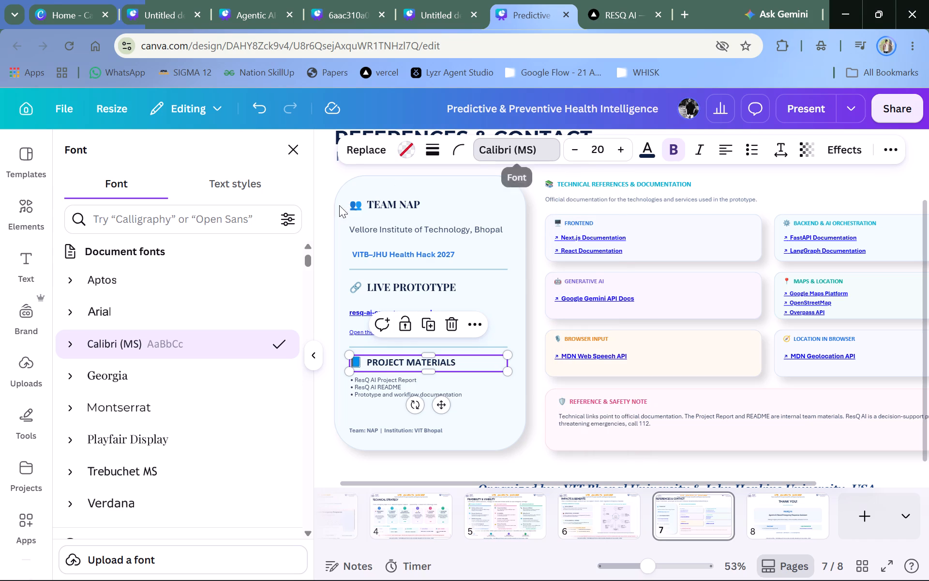
pyautogui.click(131, 430)
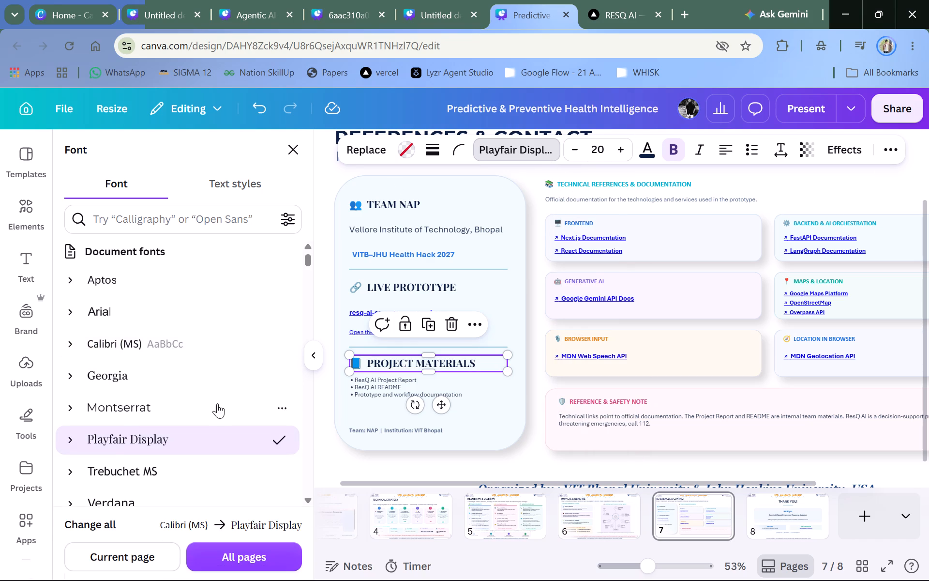
pyautogui.doubleClick(328, 388)
pyautogui.click(328, 388)
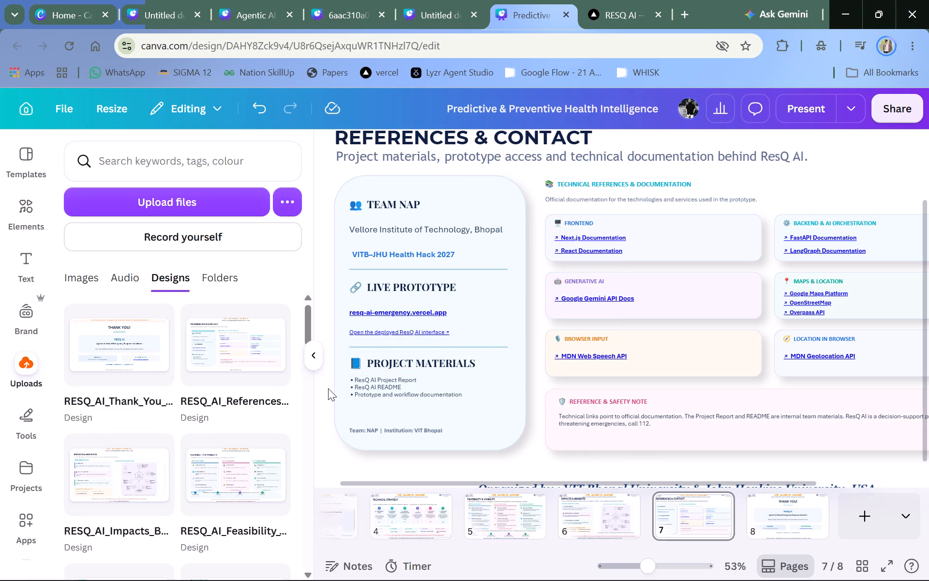
# Set the font size of the "resq-ai-emergency.vercel.app" link under LIVE PROTOTYPE to 18.
pyautogui.click(376, 319)
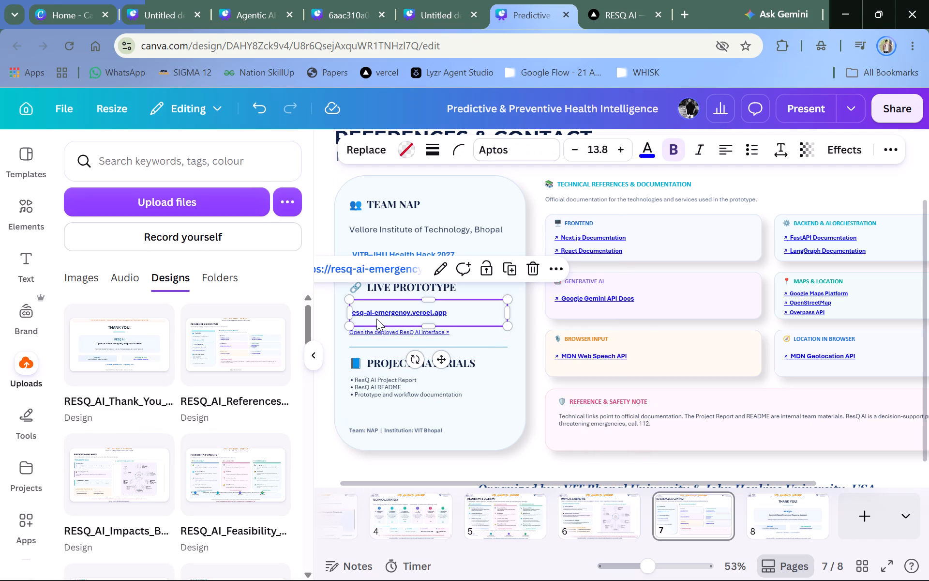
pyautogui.click(439, 231)
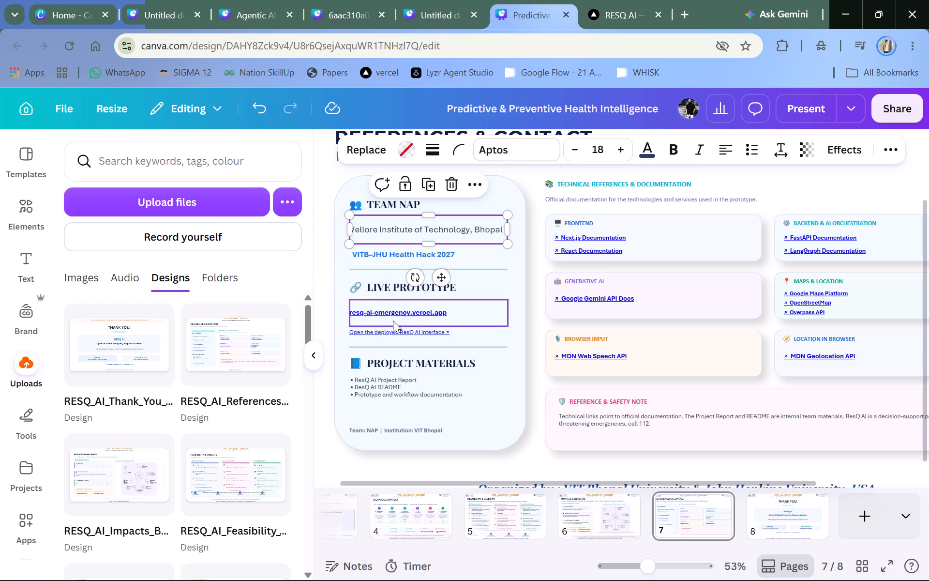
pyautogui.click(388, 317)
pyautogui.click(596, 148)
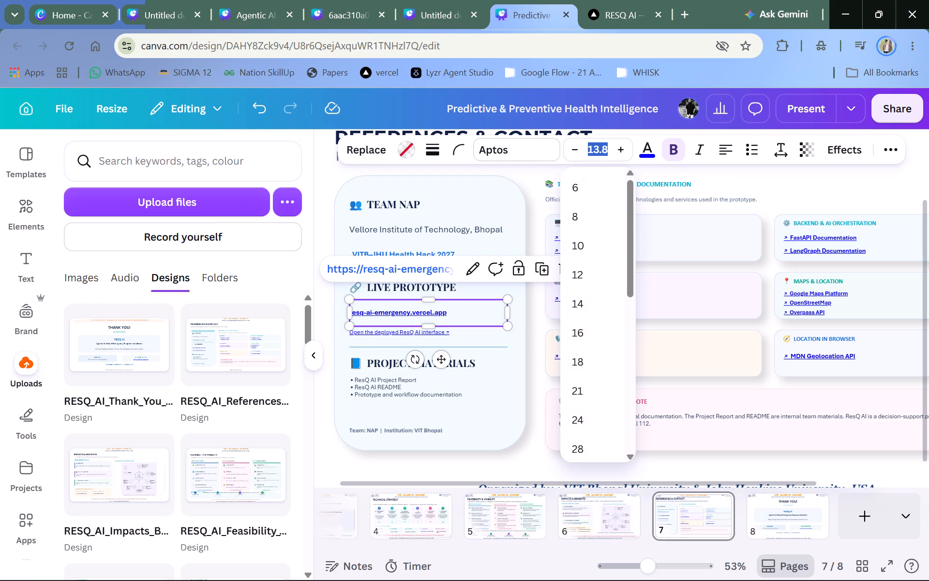
pyautogui.write('18')
pyautogui.press('Return')
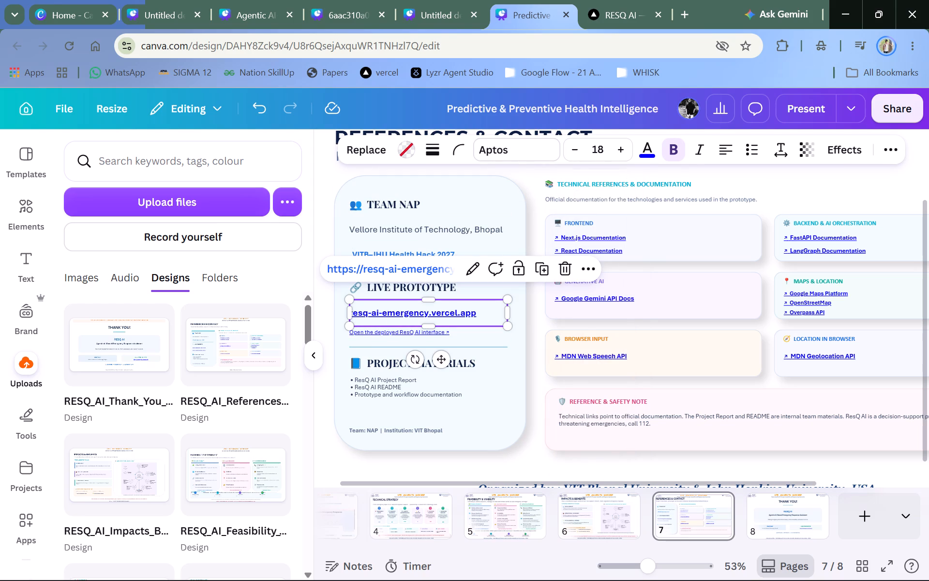
pyautogui.click(323, 308)
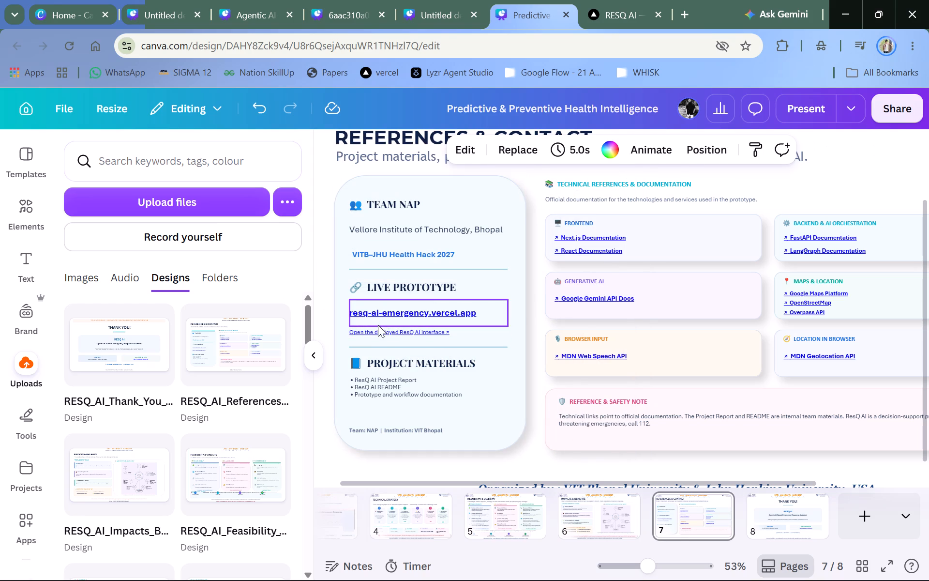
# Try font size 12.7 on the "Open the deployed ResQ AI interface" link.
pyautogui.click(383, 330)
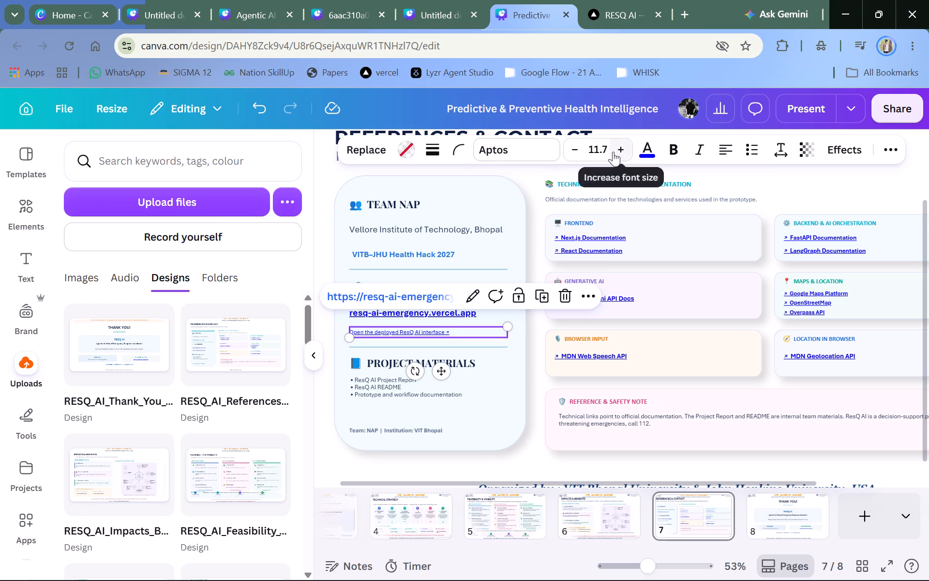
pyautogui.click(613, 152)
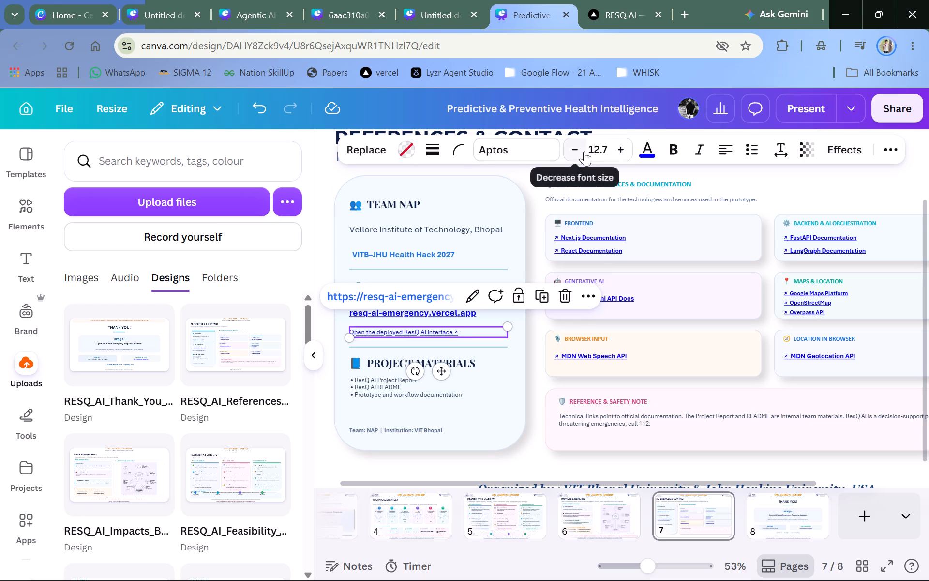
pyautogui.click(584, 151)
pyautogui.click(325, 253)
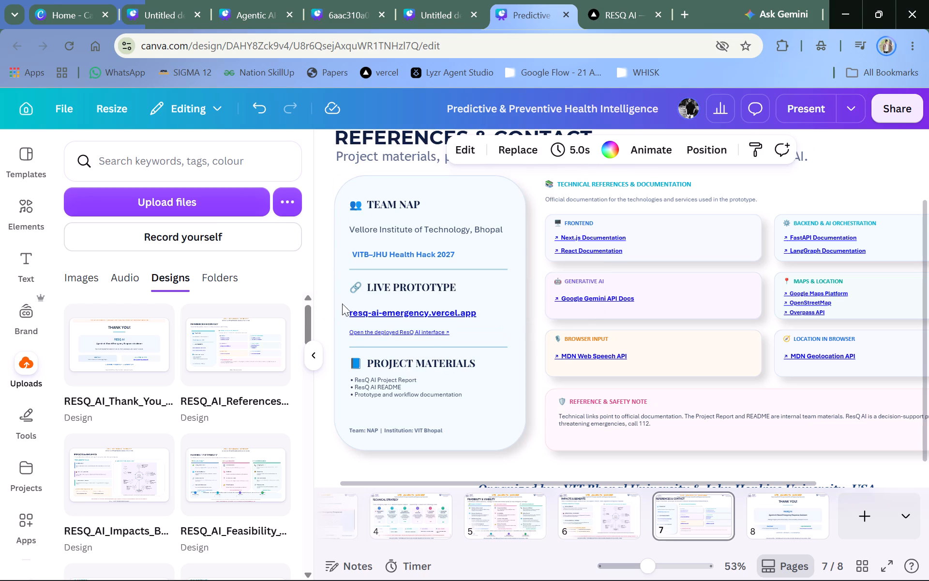
# Set the font size of the bulleted list under PROJECT MATERIALS to 18.
pyautogui.doubleClick(394, 385)
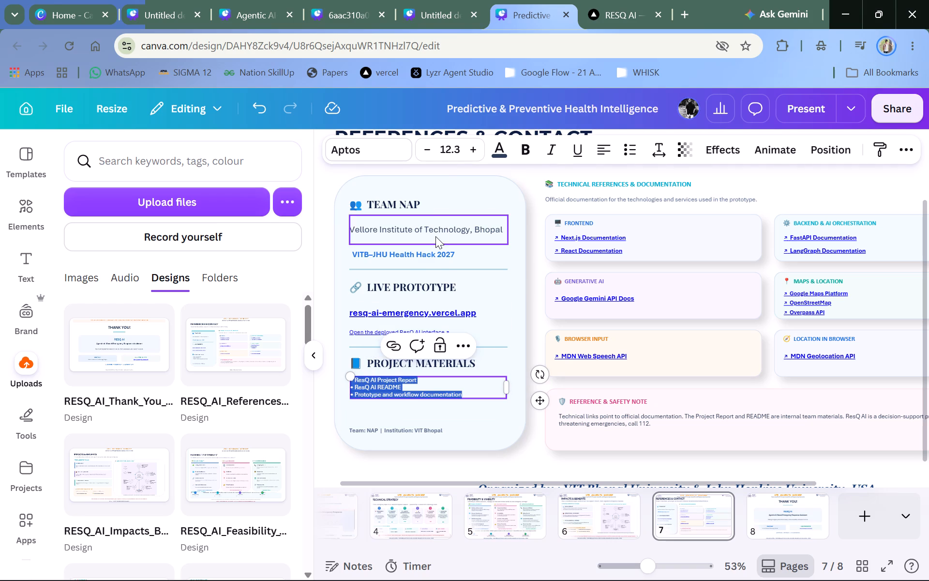
pyautogui.click(432, 237)
pyautogui.click(476, 379)
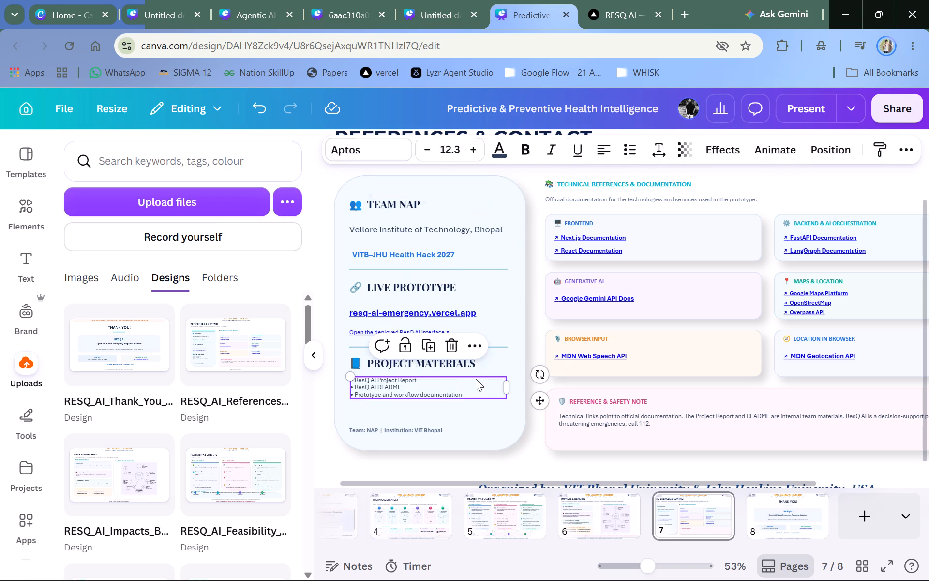
pyautogui.doubleClick(454, 155)
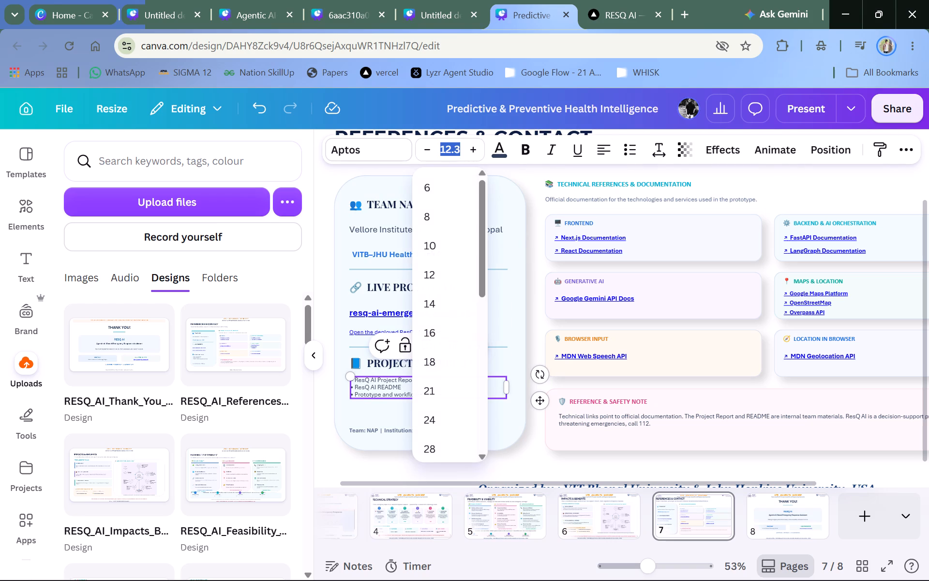
pyautogui.write('18')
pyautogui.press('Return')
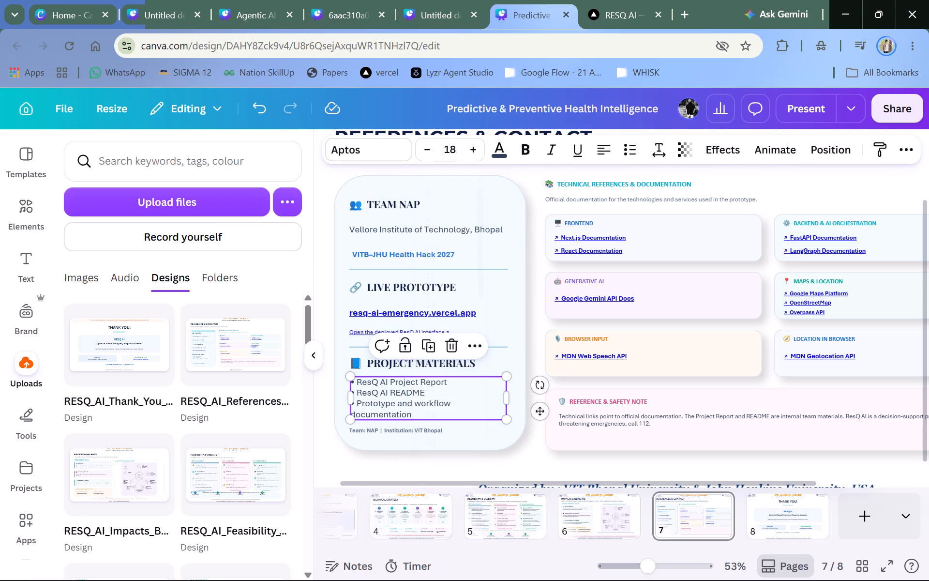
pyautogui.click(315, 401)
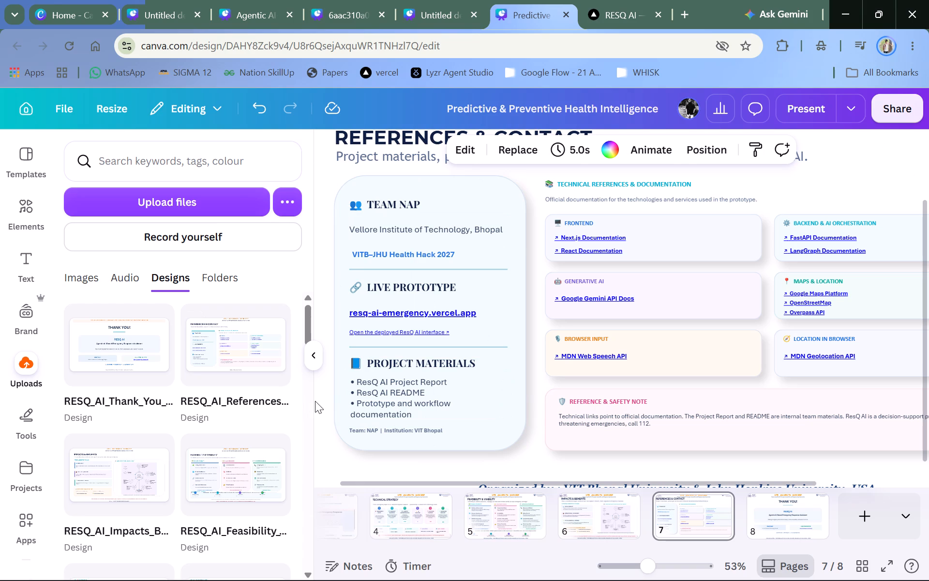
# Set the font size of the "Team: NAP | Institution: VIT Bhopal" line at the bottom of the card to 15.
pyautogui.click(358, 428)
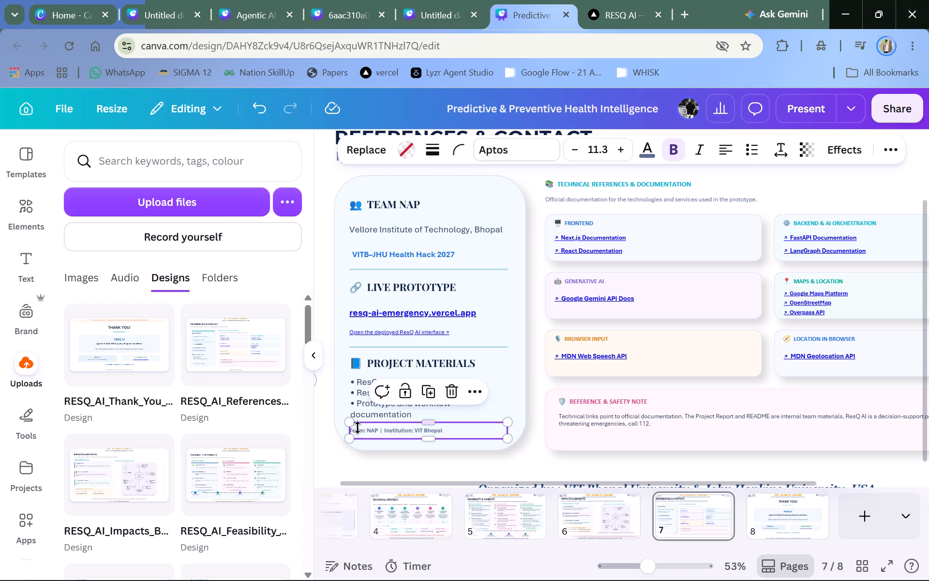
pyautogui.click(590, 153)
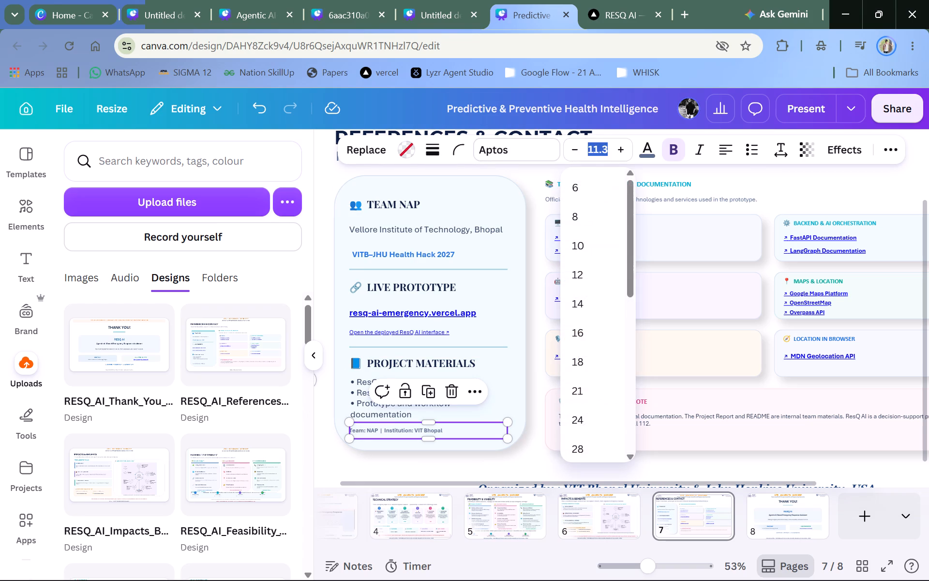
pyautogui.write('15')
pyautogui.press('Return')
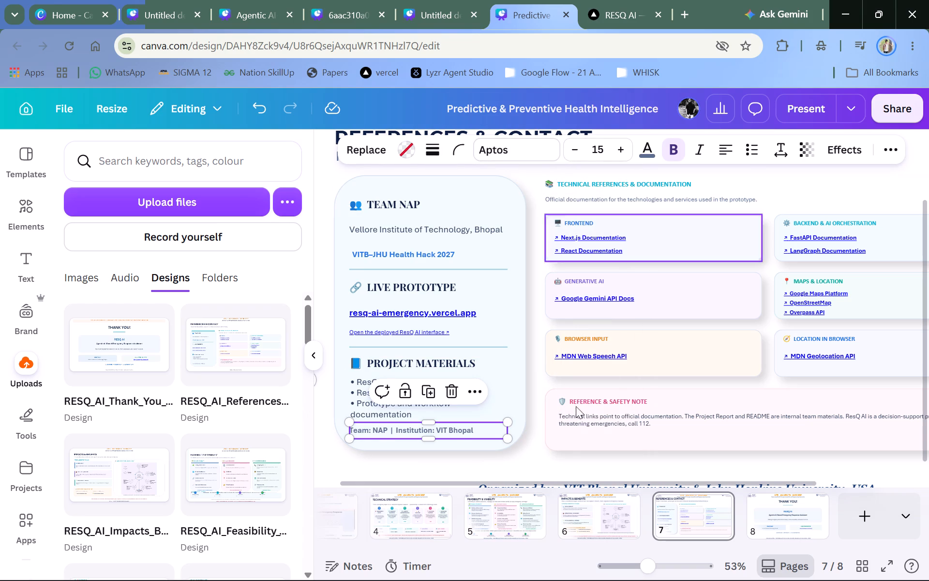
pyautogui.click(510, 458)
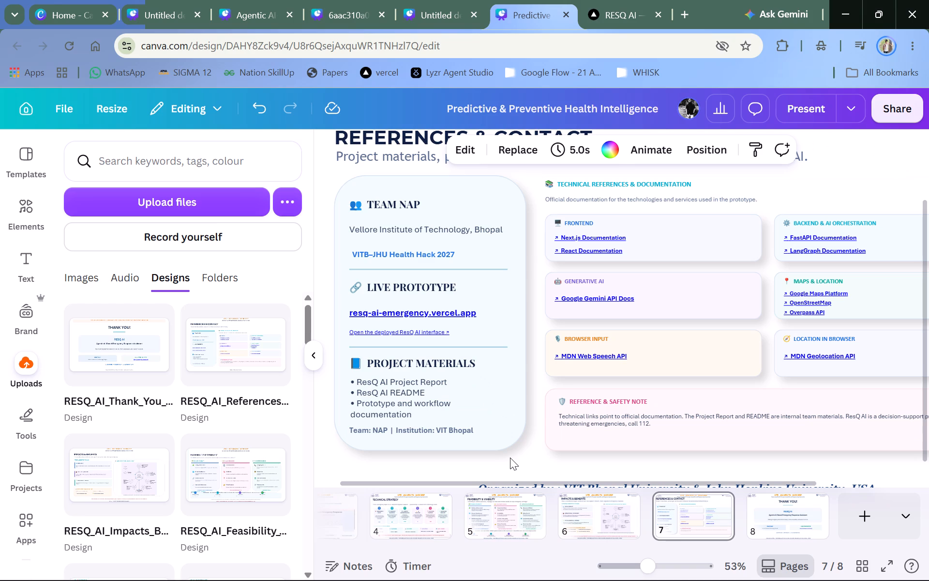
# Set the font size of the "TECHNICAL REFERENCES & DOCUMENTATION" heading to 20.
pyautogui.scroll(1, 510, 458)
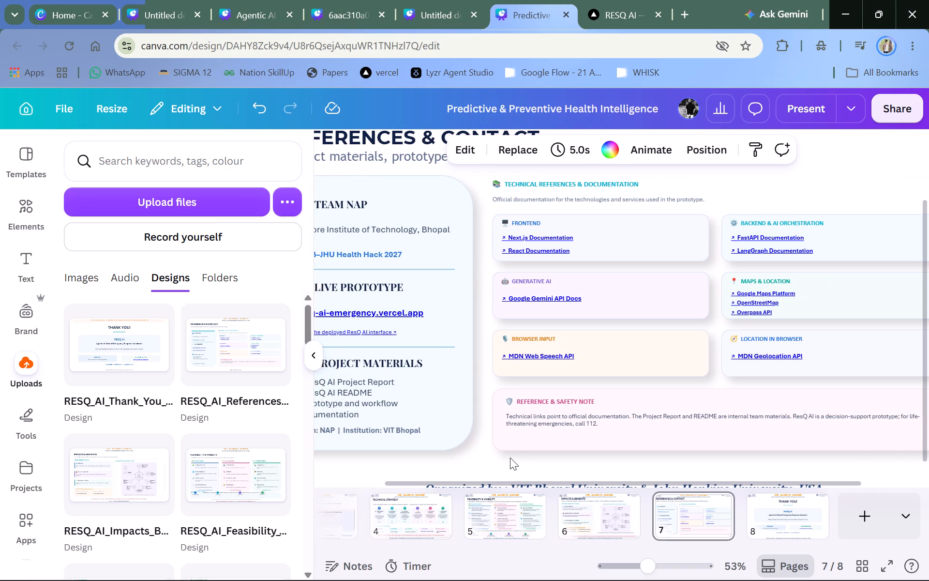
pyautogui.scroll(1, 510, 458)
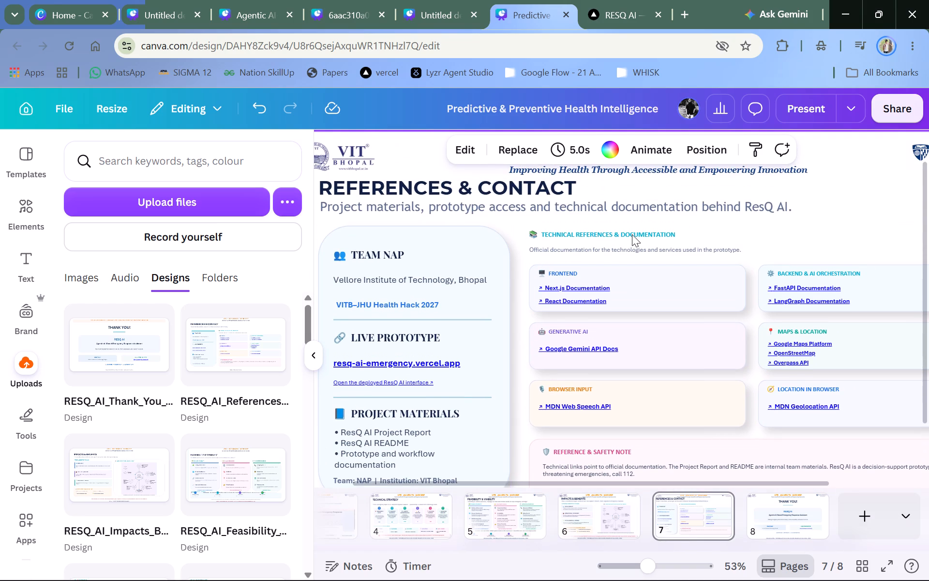
pyautogui.click(632, 234)
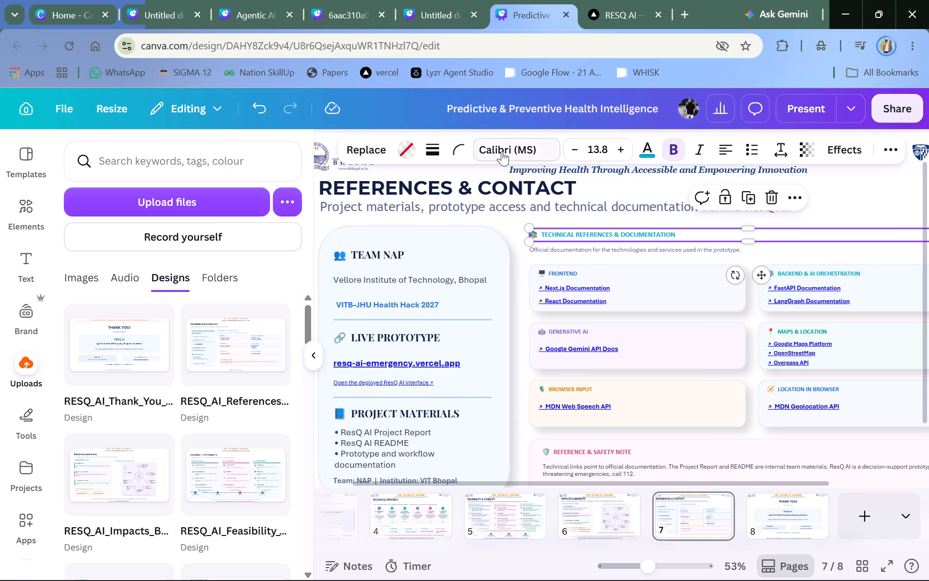
pyautogui.click(599, 144)
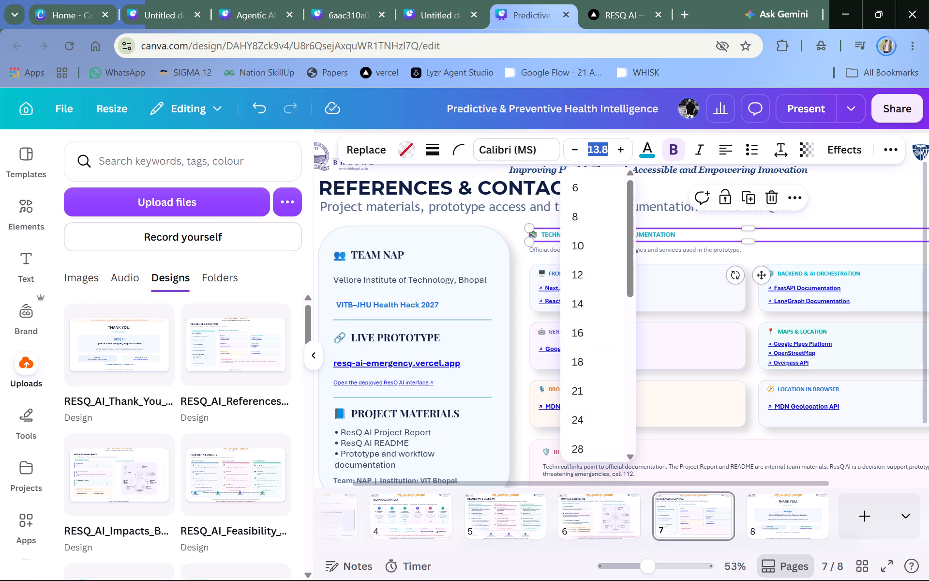
pyautogui.write('20')
pyautogui.press('Return')
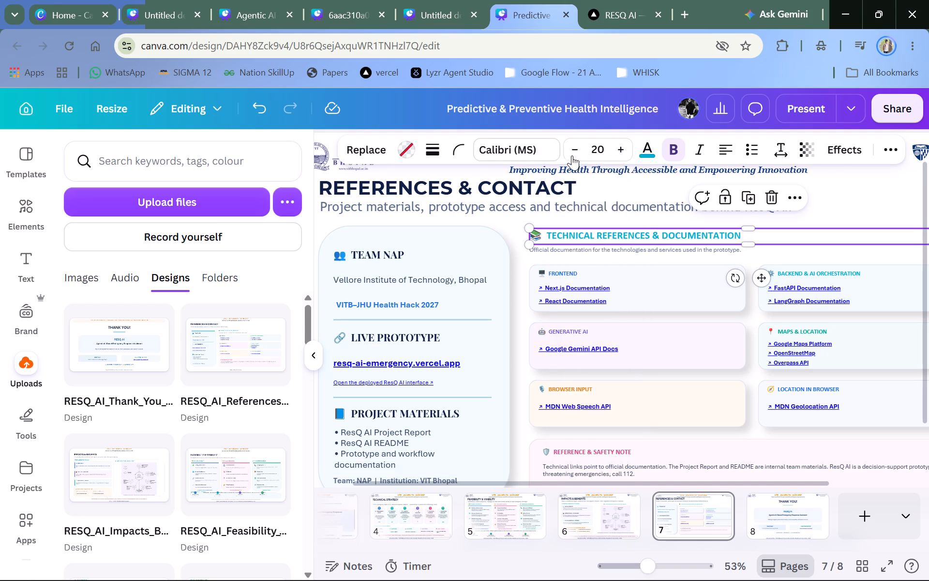
pyautogui.click(400, 104)
# Format the "Official documentation for the technologies and services" line in Trebuchet MS at font size 15.2.
pyautogui.click(551, 212)
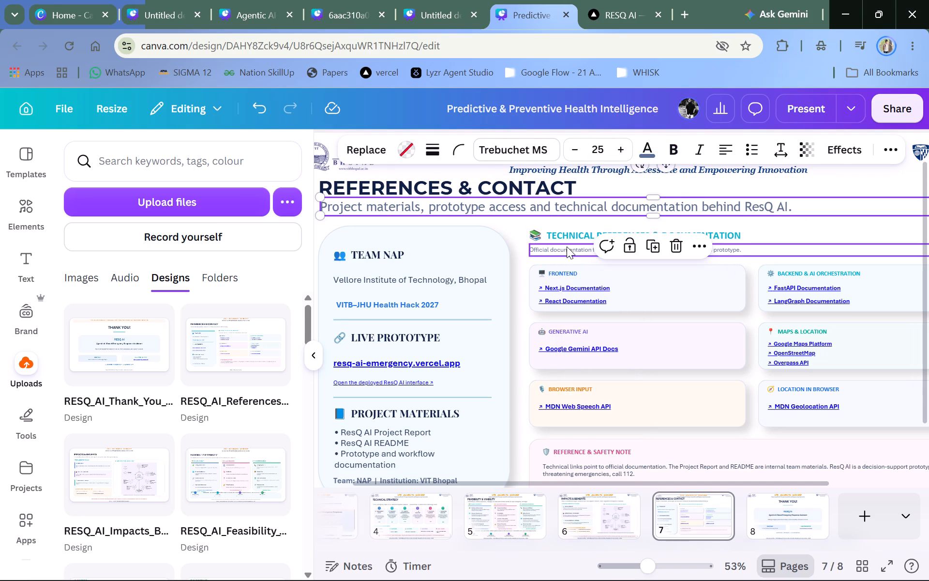
pyautogui.click(567, 246)
pyautogui.middleClick(567, 246)
pyautogui.doubleClick(567, 246)
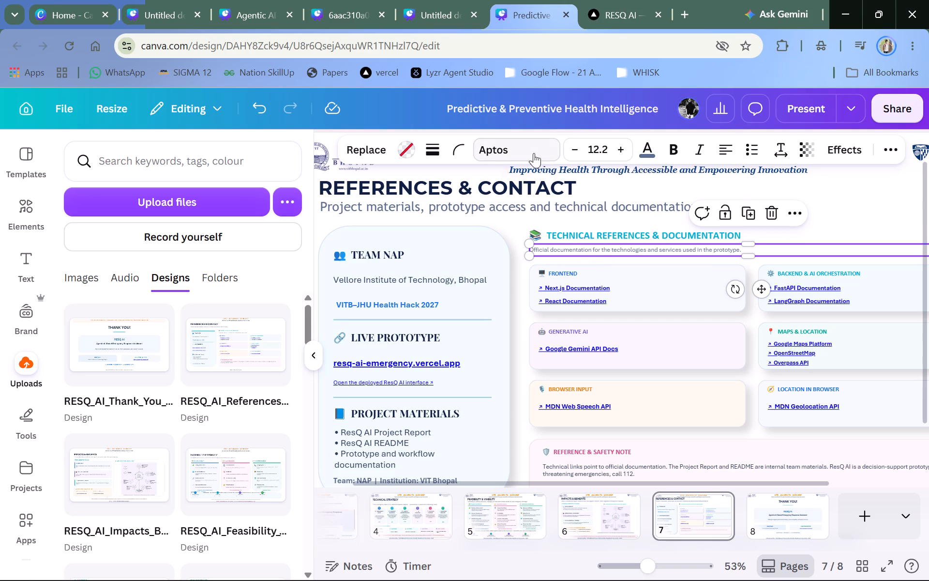
pyautogui.click(525, 200)
pyautogui.doubleClick(570, 245)
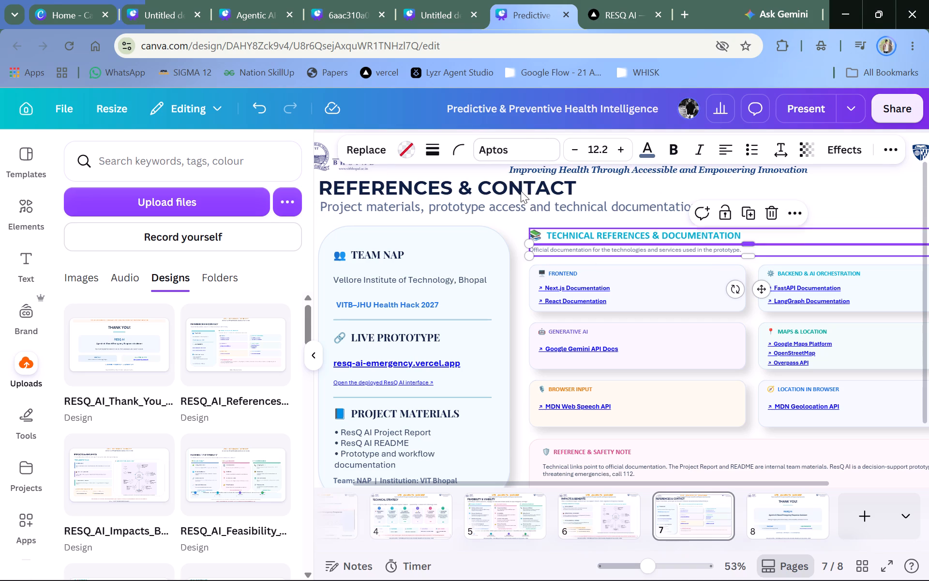
pyautogui.doubleClick(491, 145)
pyautogui.click(491, 145)
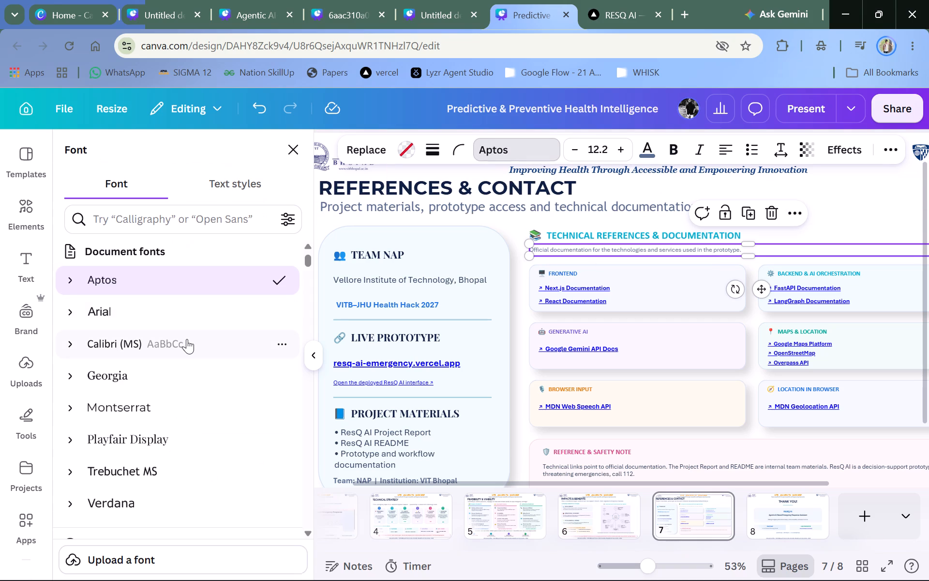
pyautogui.click(155, 478)
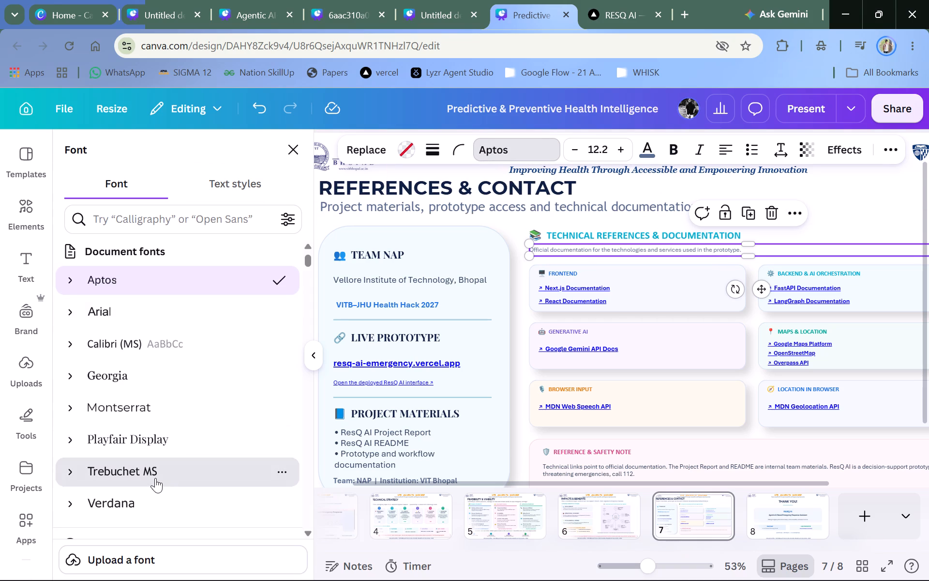
pyautogui.click(620, 153)
pyautogui.click(620, 153)
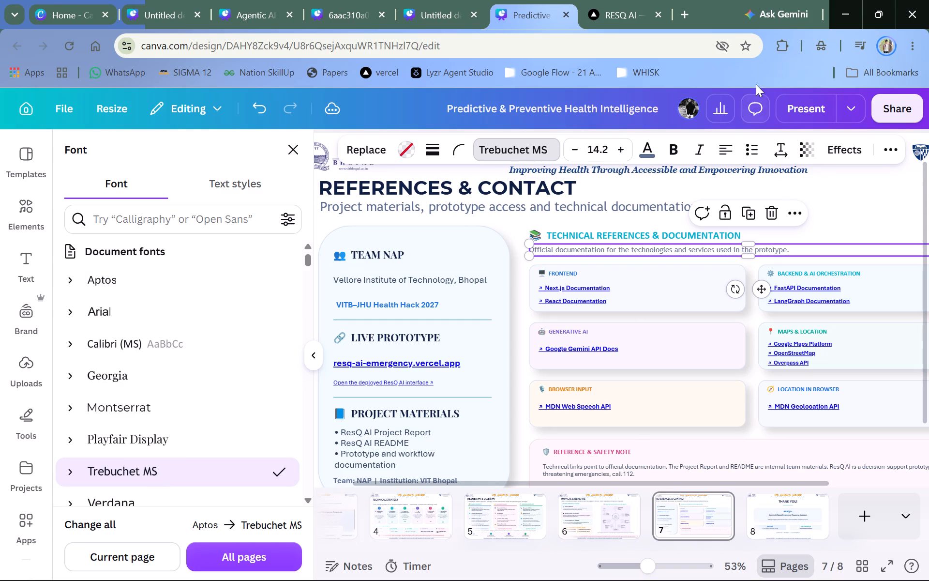
pyautogui.click(613, 142)
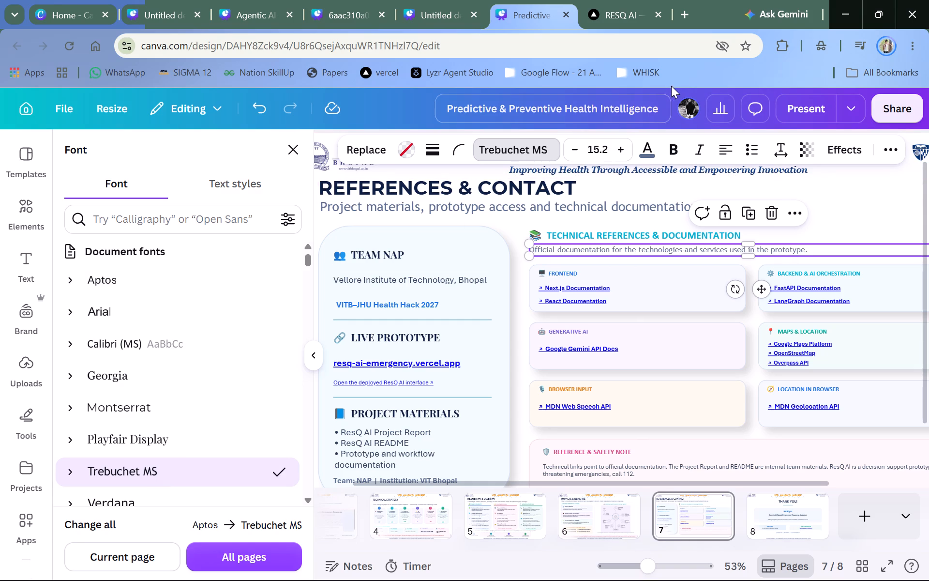
pyautogui.click(687, 78)
pyautogui.click(687, 78)
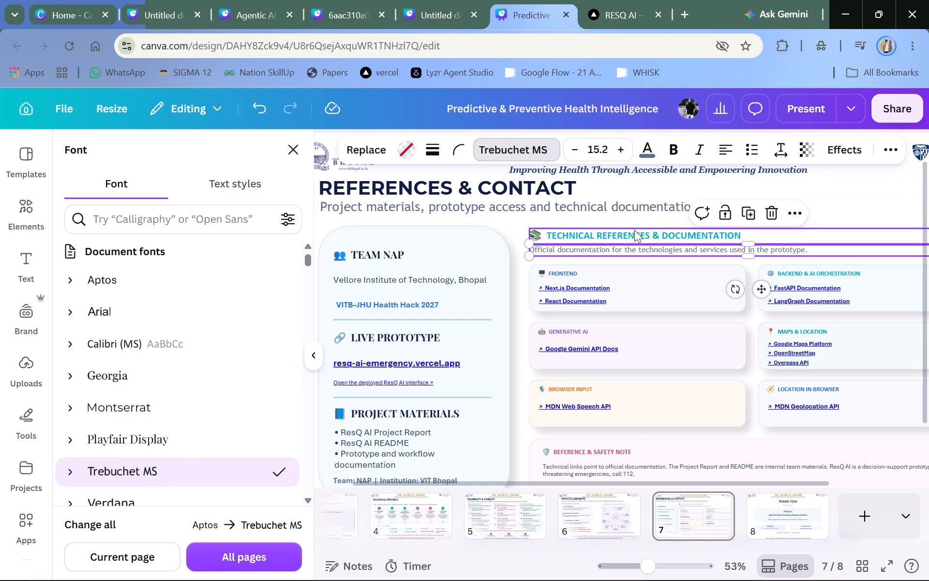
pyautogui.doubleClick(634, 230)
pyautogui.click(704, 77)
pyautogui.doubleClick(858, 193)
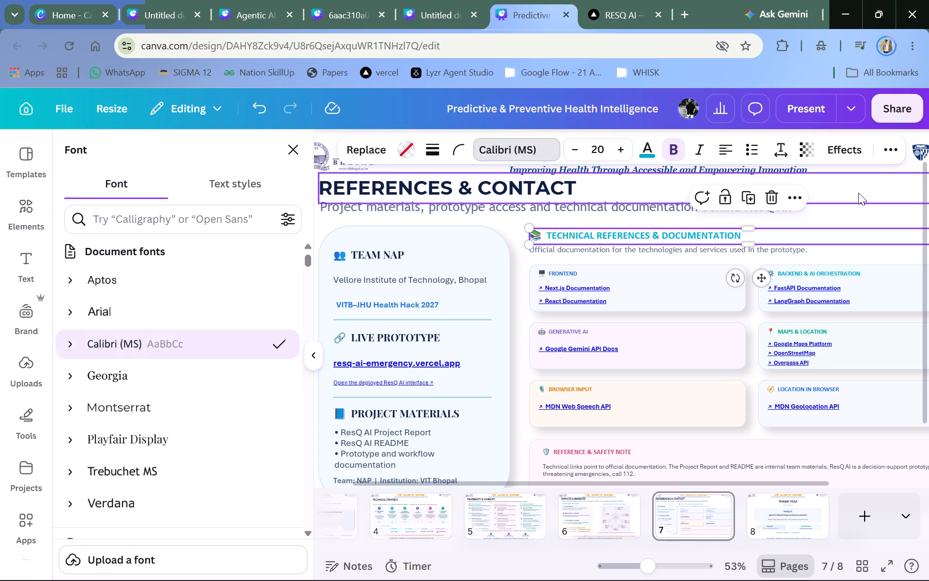
# Increase the font size of the "Official documentation for the technologies and services" line to 16.2.
pyautogui.click(736, 465)
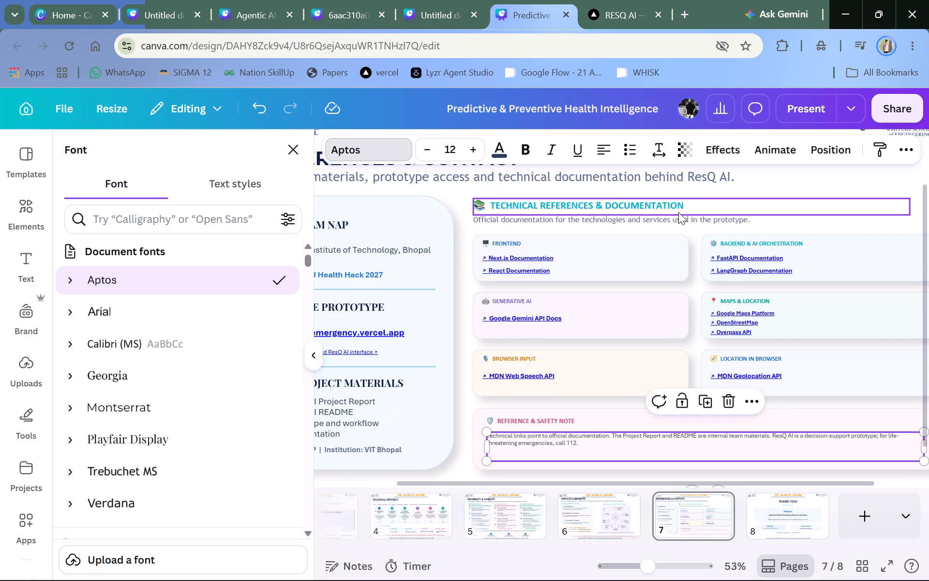
pyautogui.click(681, 220)
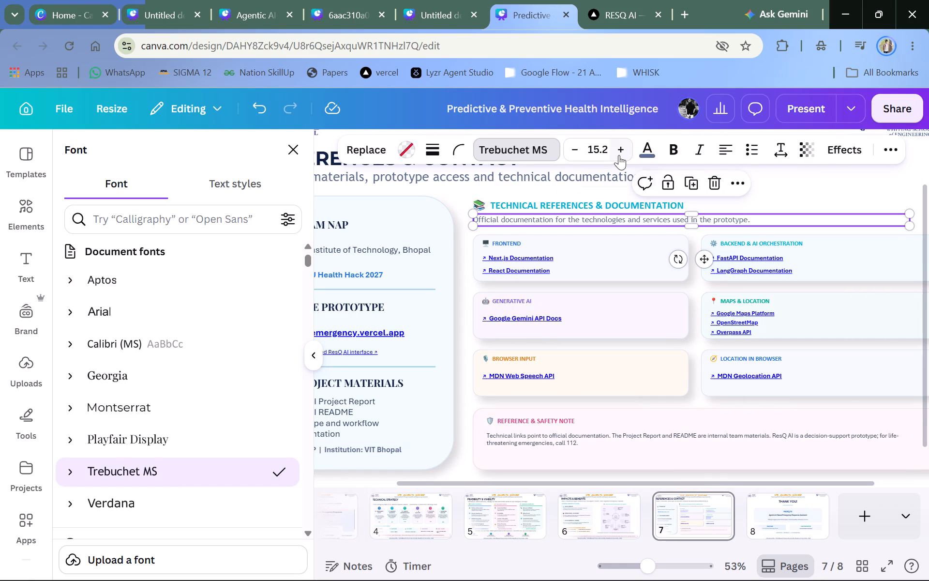
pyautogui.click(619, 155)
pyautogui.click(739, 75)
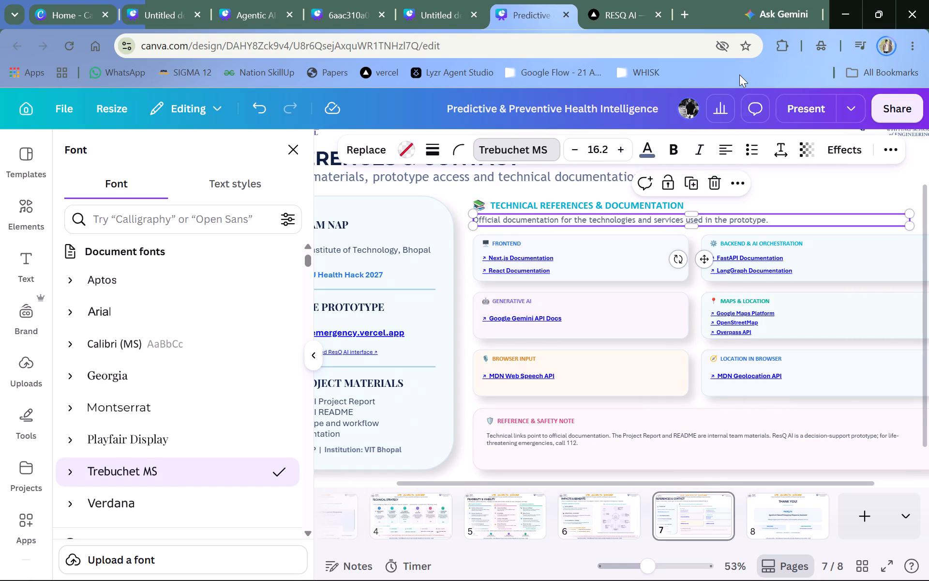
pyautogui.click(739, 75)
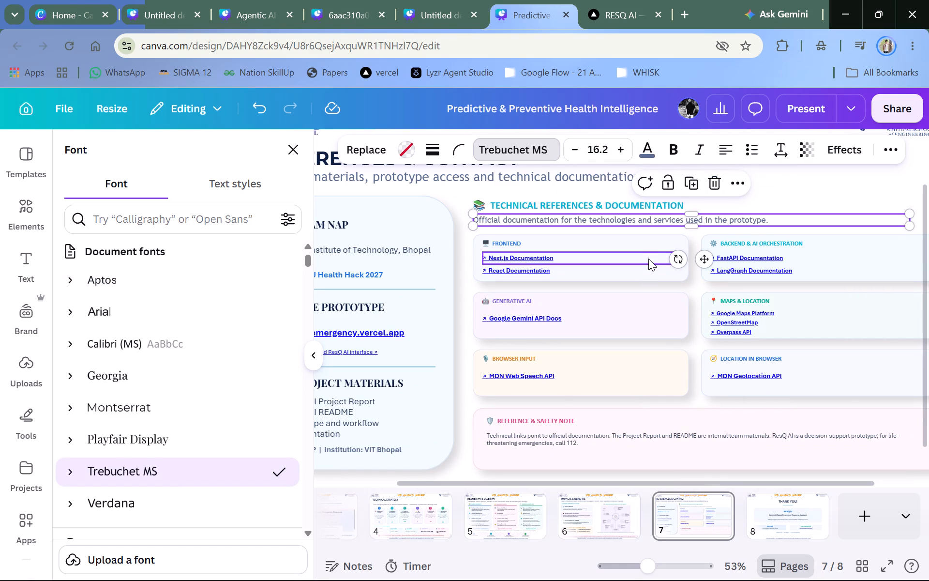
# Format the FRONTEND card heading in Playfair Display at font size 18.
pyautogui.click(533, 238)
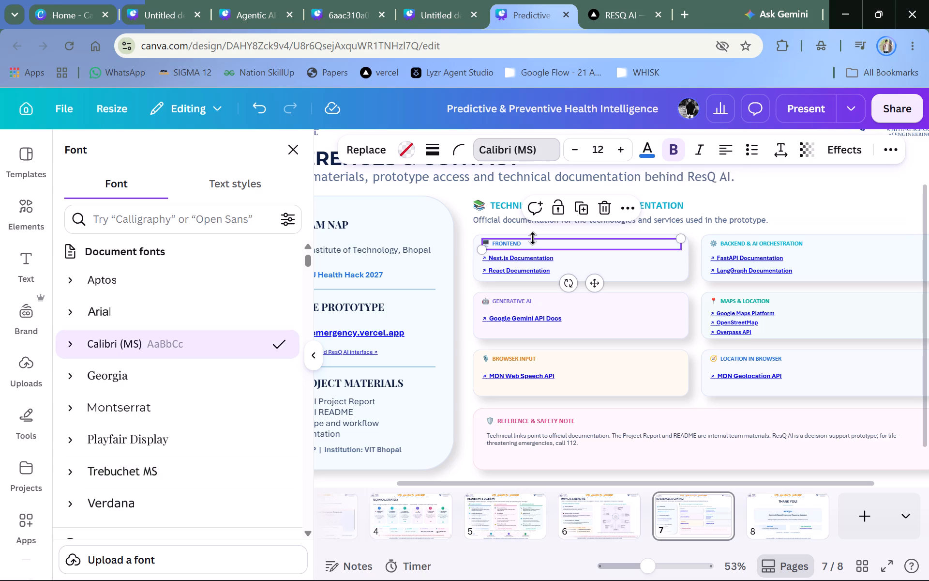
pyautogui.click(607, 154)
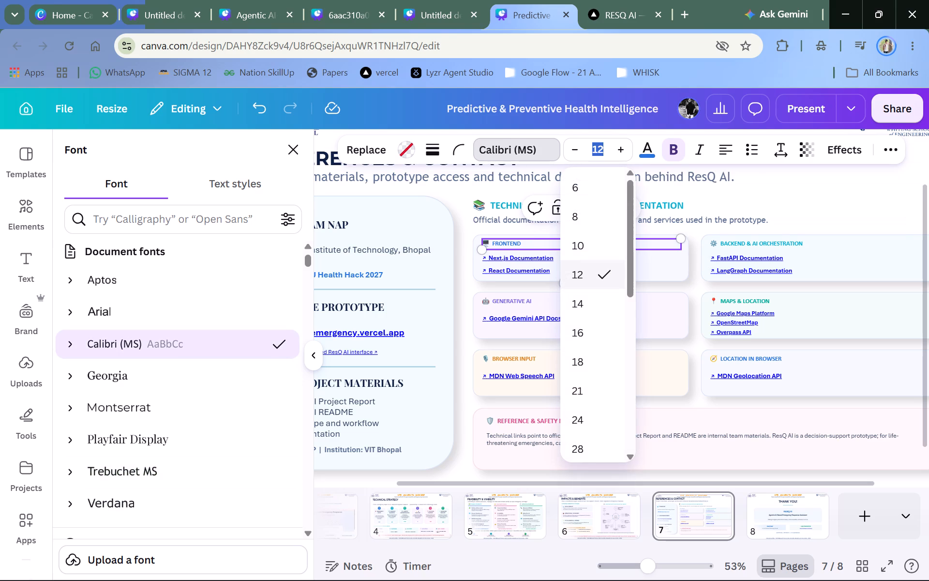
pyautogui.write('18')
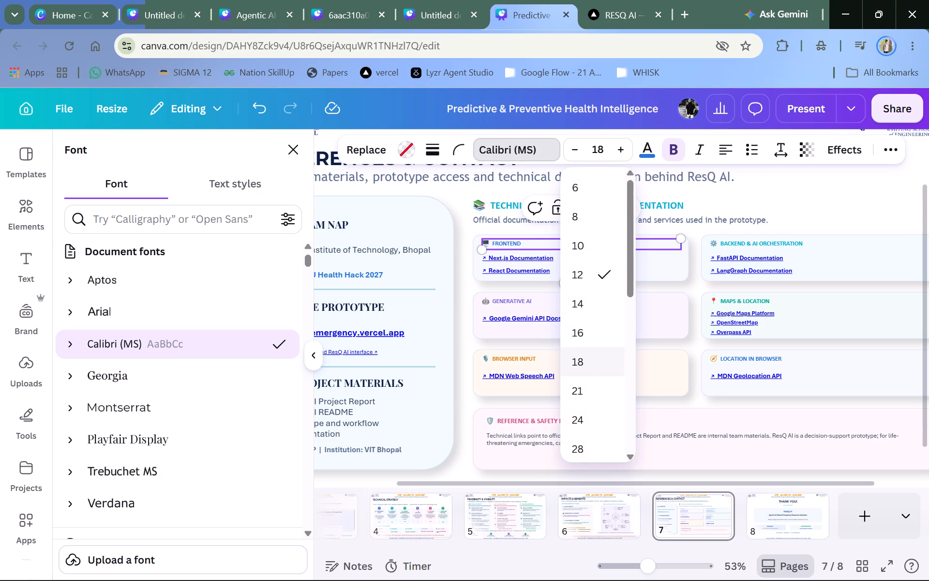
pyautogui.press('Return')
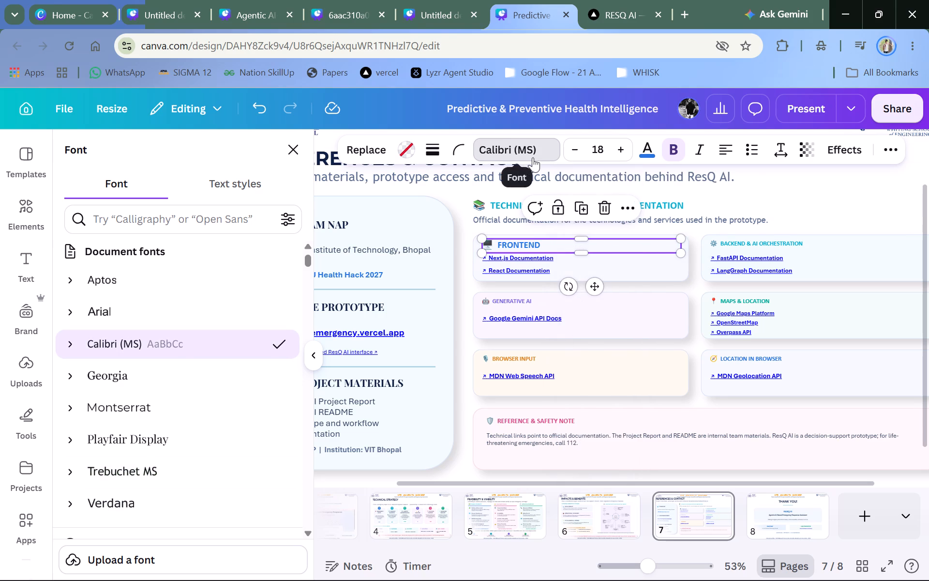
pyautogui.doubleClick(145, 446)
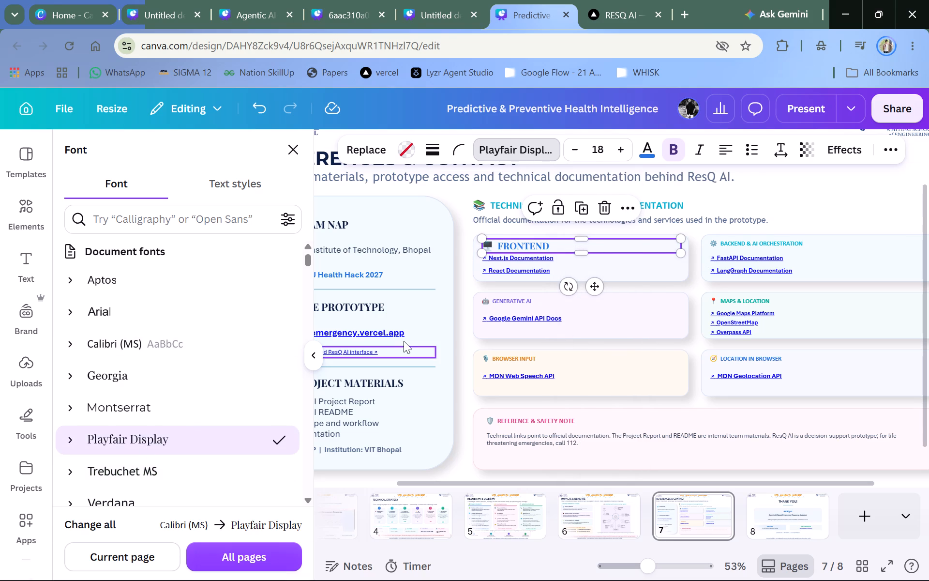
# Format the GENERATIVE AI card heading in Playfair Display at font size 18, matching the FRONTEND heading.
pyautogui.click(490, 303)
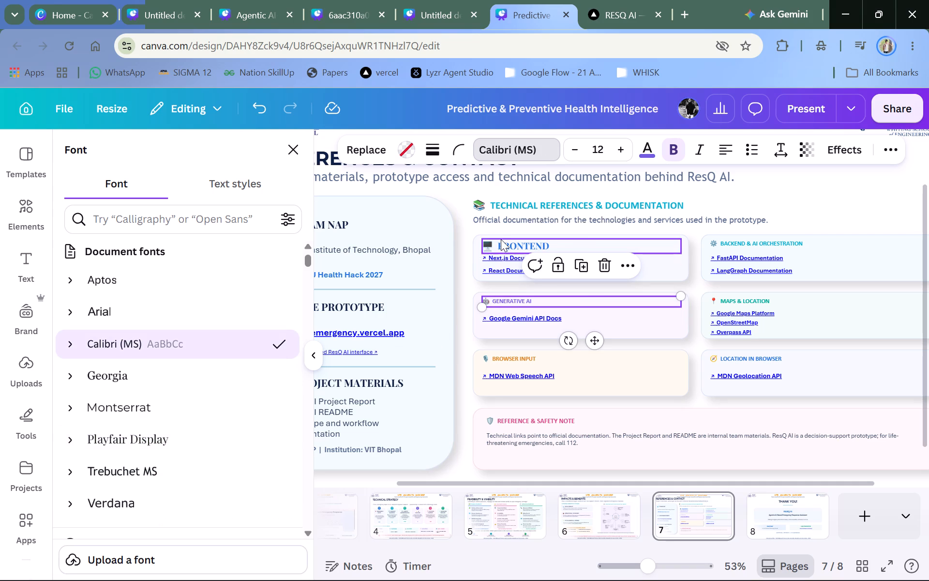
pyautogui.click(510, 244)
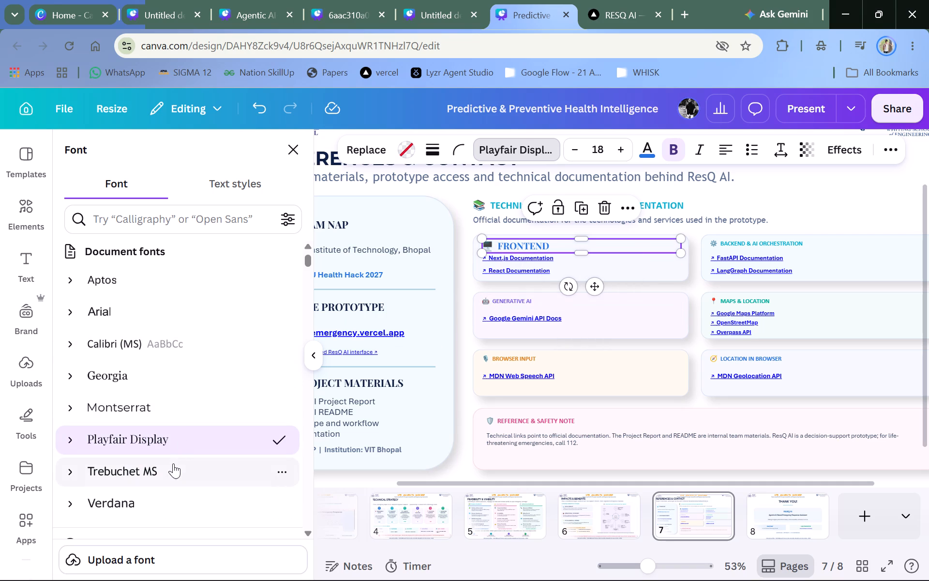
pyautogui.doubleClick(541, 296)
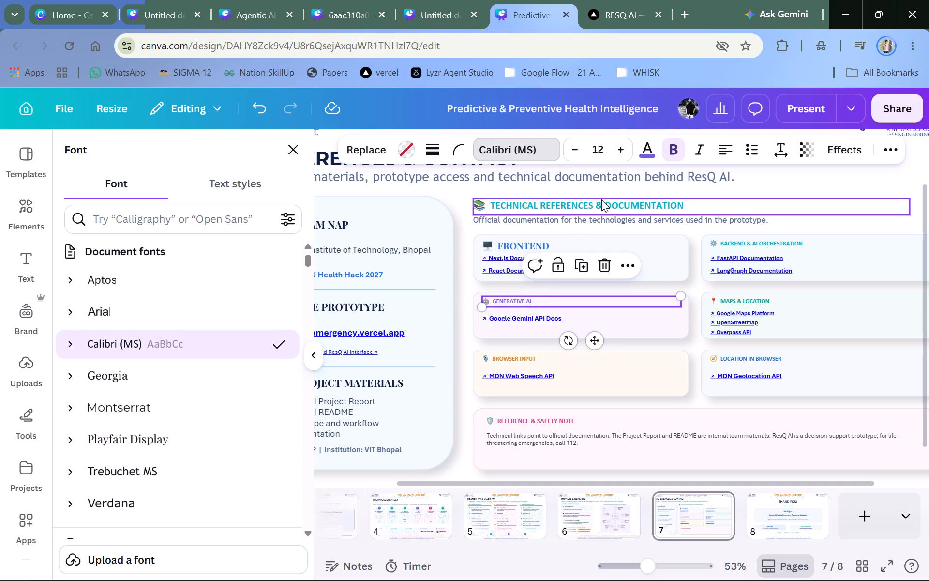
pyautogui.click(527, 243)
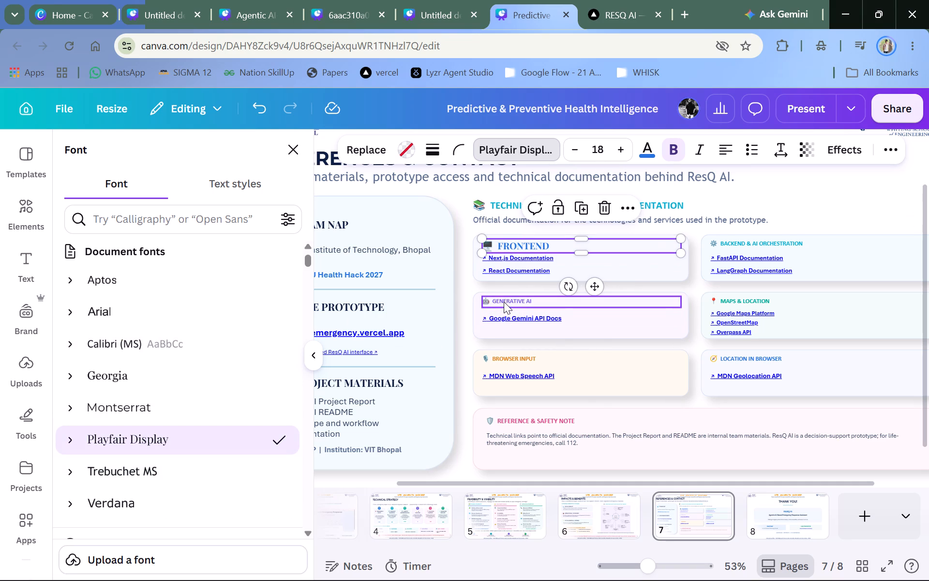
pyautogui.doubleClick(504, 302)
pyautogui.click(598, 153)
pyautogui.write('18')
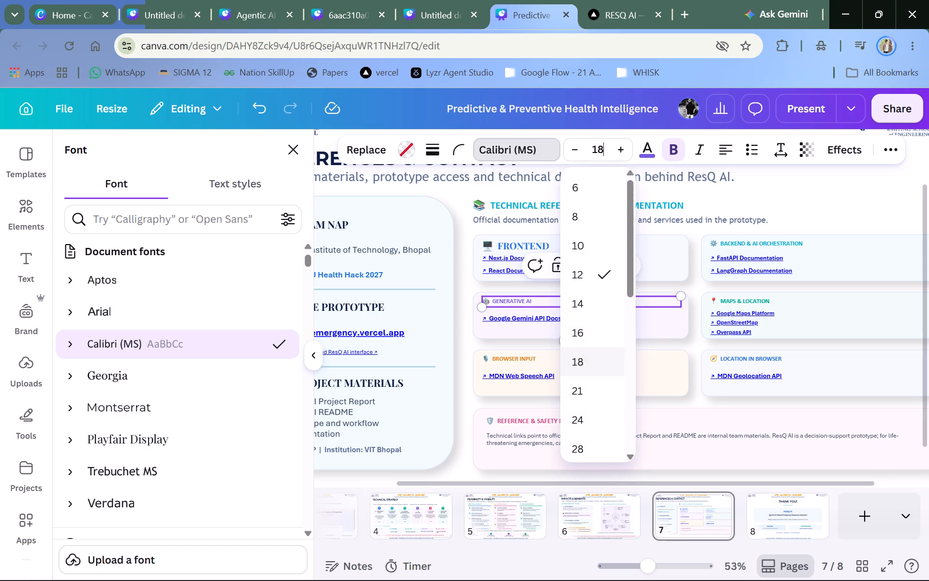
pyautogui.press('Return')
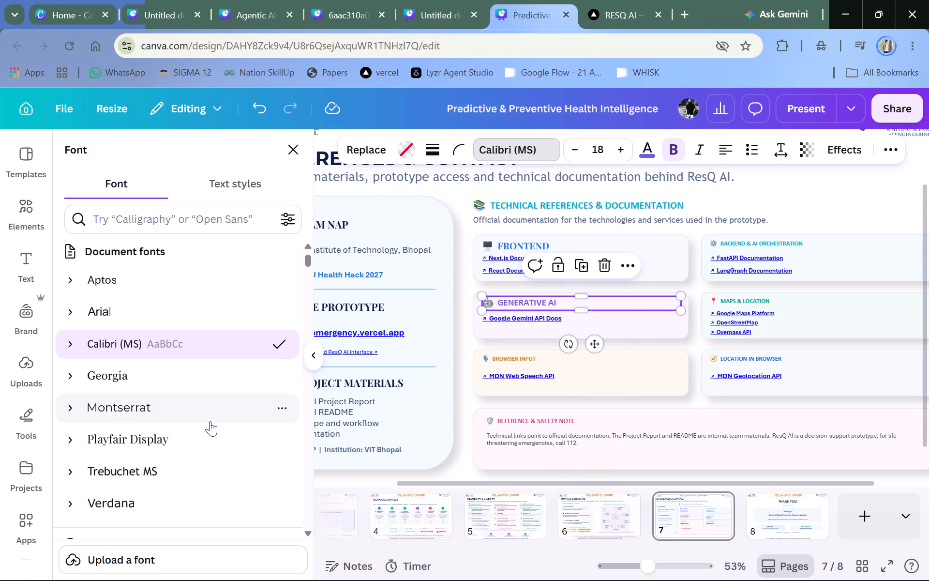
pyautogui.click(212, 429)
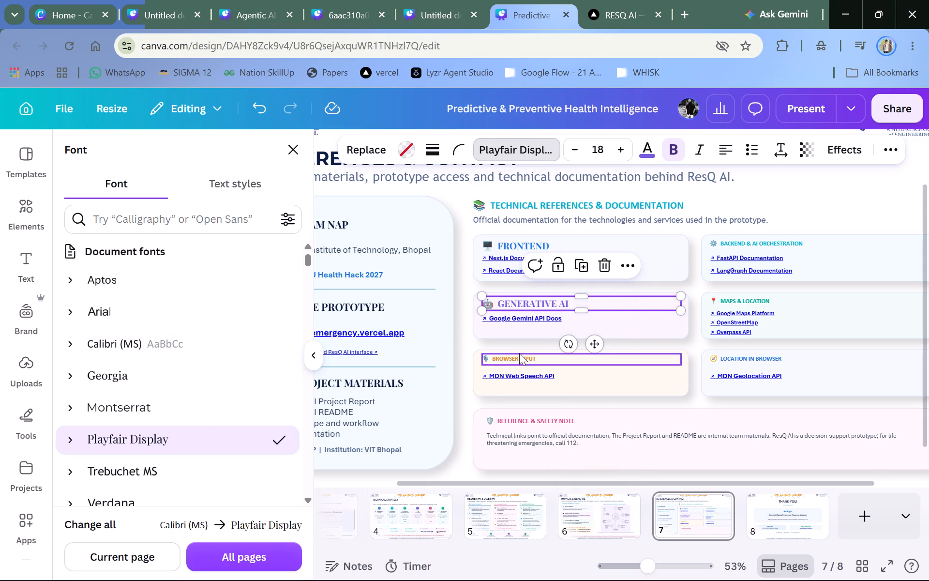
# Format the BROWSER INPUT card heading in Playfair Display at font size 18.
pyautogui.click(519, 353)
pyautogui.click(603, 145)
pyautogui.write('18')
pyautogui.press('Return')
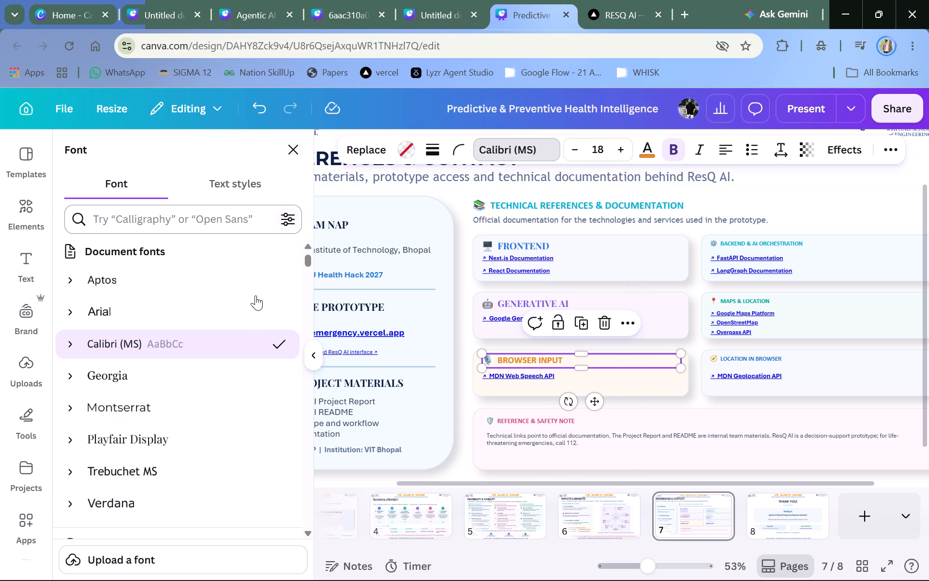
pyautogui.click(158, 427)
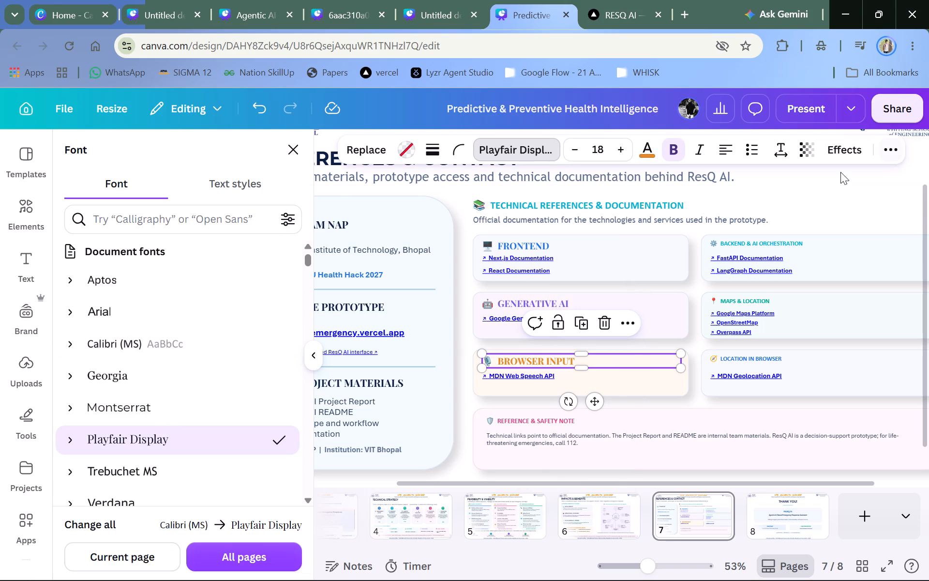
# Format the BACKEND & AI ORCHESTRATION card heading in Playfair Display at font size 18.
pyautogui.click(798, 242)
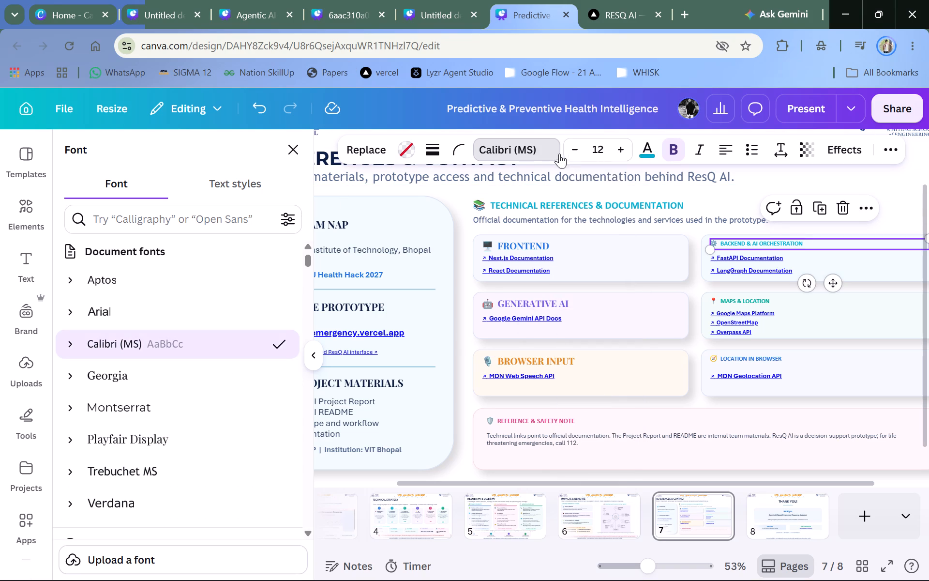
pyautogui.click(607, 146)
pyautogui.write('18')
pyautogui.press('Return')
pyautogui.click(141, 449)
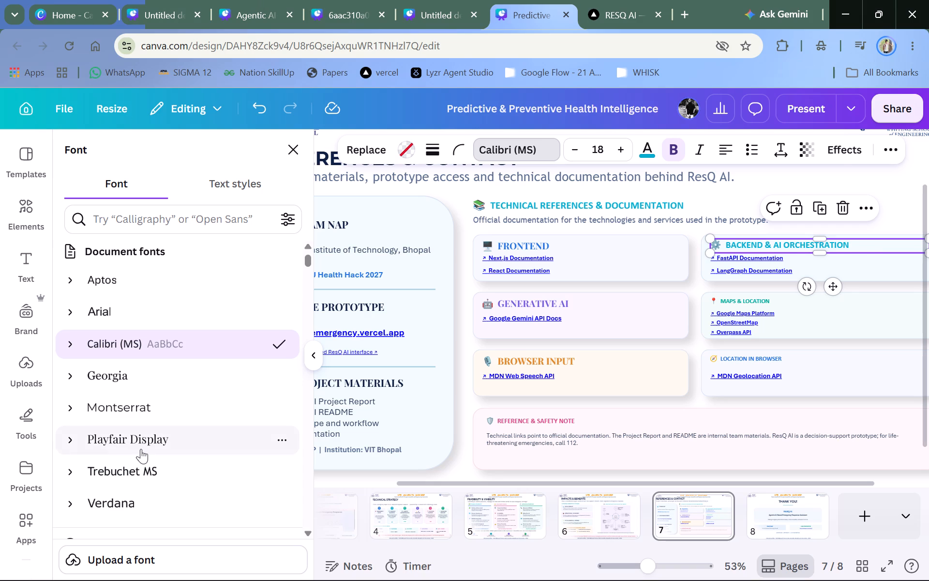
# Format the MAPS & LOCATION card heading in Playfair Display at font size 18.
pyautogui.tripleClick(772, 299)
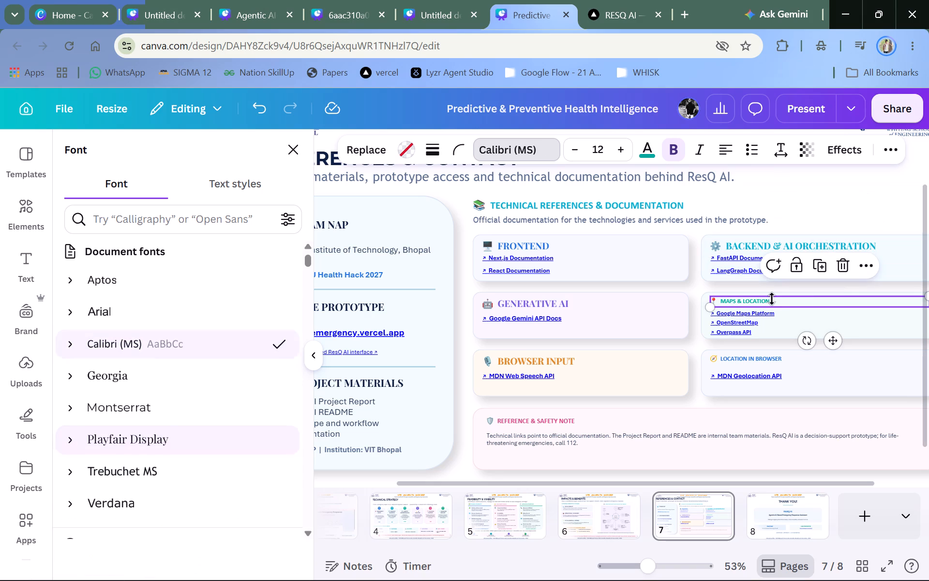
pyautogui.click(601, 145)
pyautogui.write('18')
pyautogui.press('Return')
pyautogui.click(131, 433)
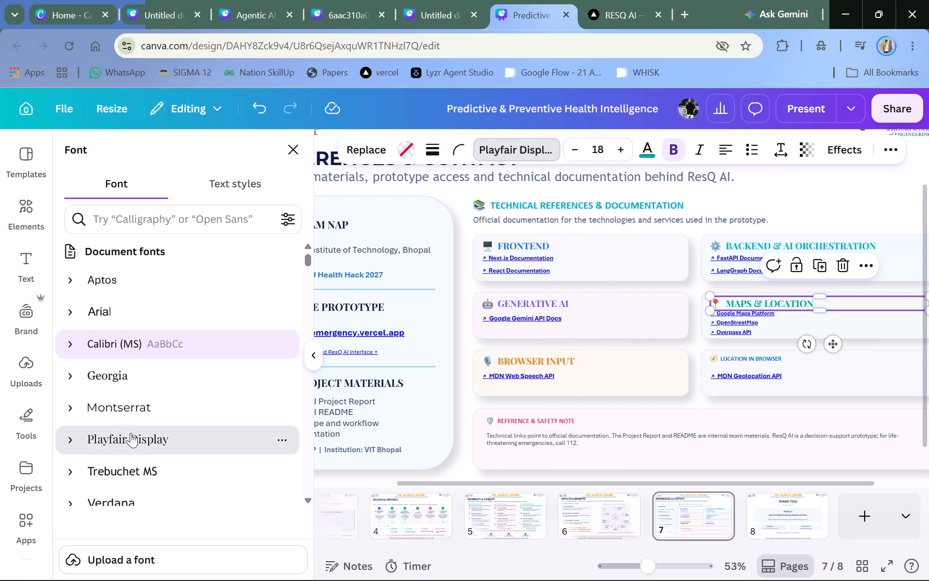
# Format the LOCATION IN BROWSER card heading in Playfair Display at font size 18.
pyautogui.click(791, 363)
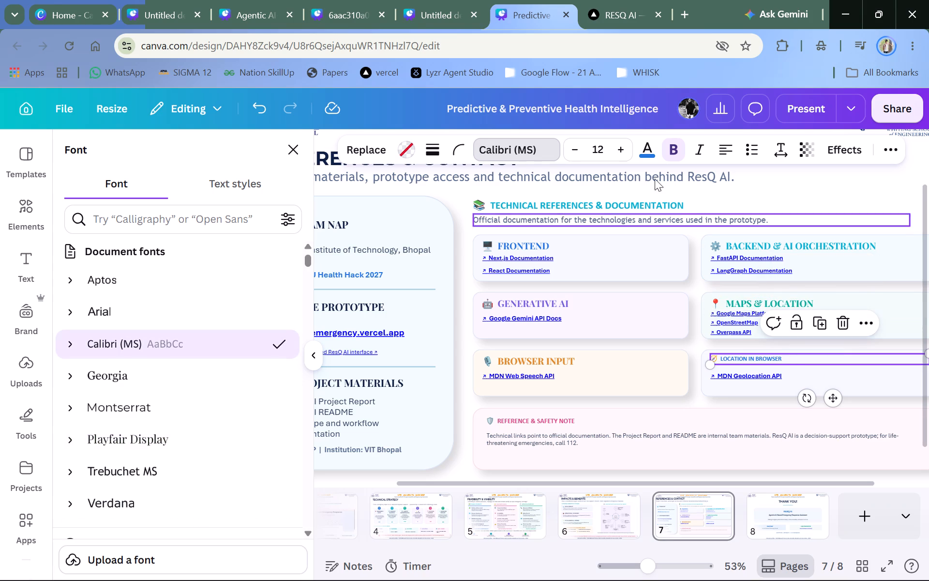
pyautogui.click(600, 154)
pyautogui.write('18')
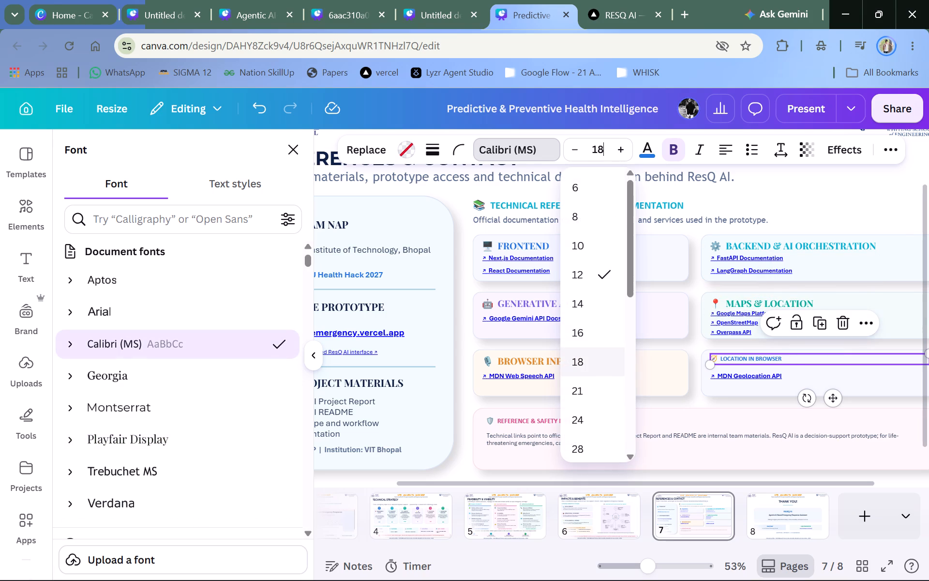
pyautogui.press('Return')
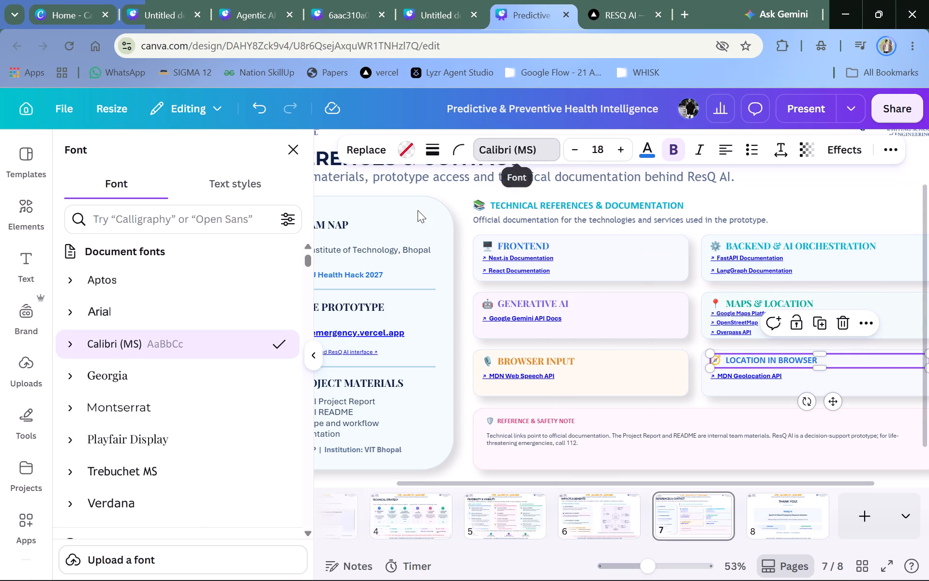
pyautogui.click(229, 432)
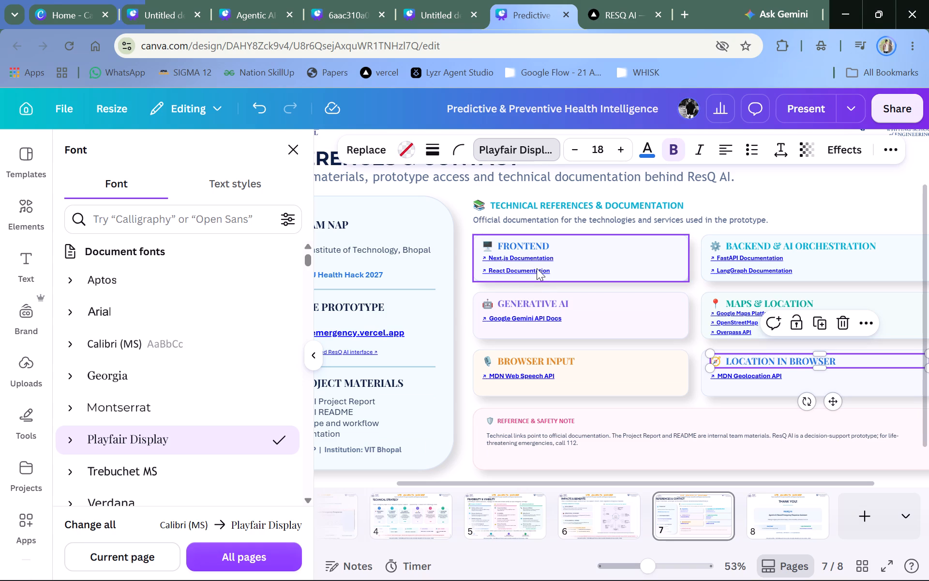
# Increase the font size of the Next.js Documentation link in the FRONTEND card to 15.
pyautogui.click(585, 253)
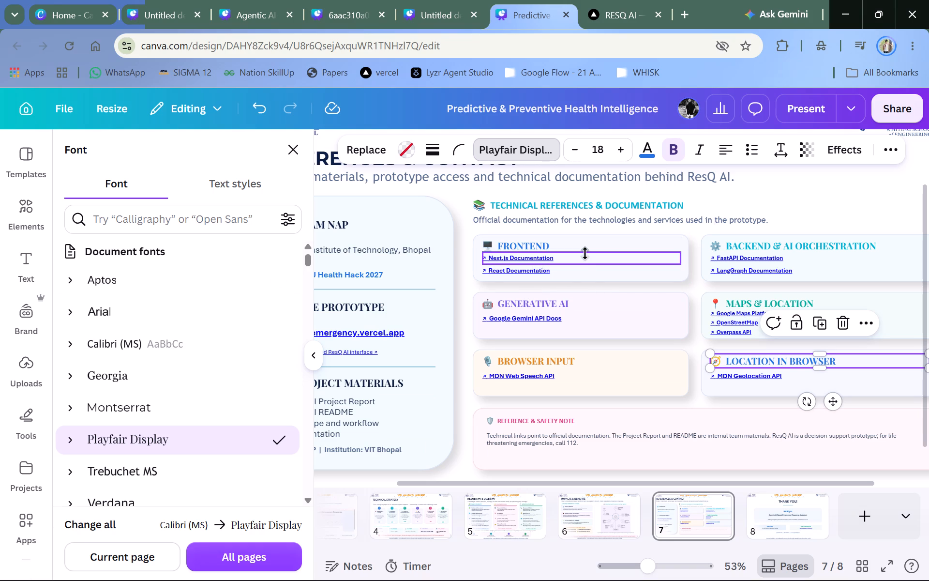
pyautogui.doubleClick(620, 157)
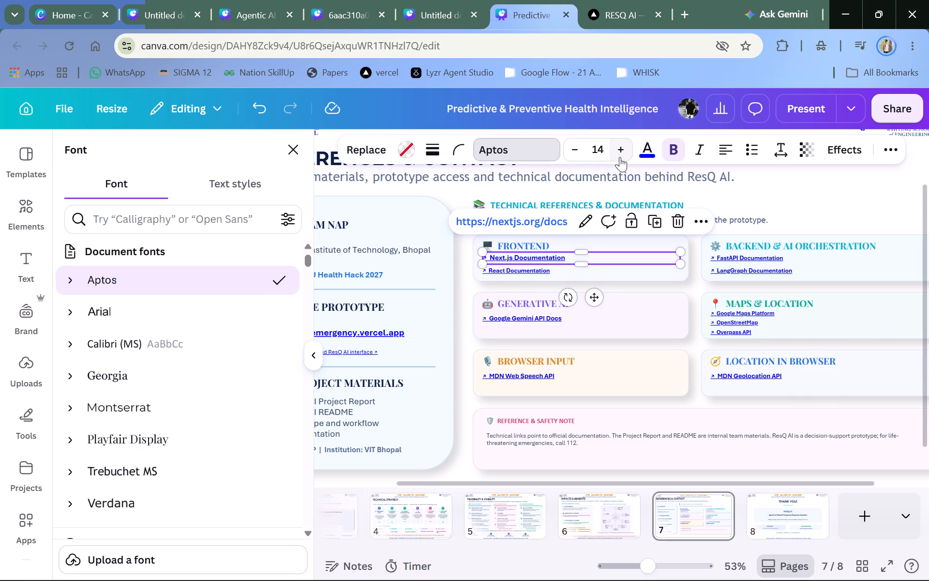
pyautogui.click(620, 157)
# Adjust the font size of the React Documentation link in the FRONTEND card to 14.
pyautogui.click(516, 272)
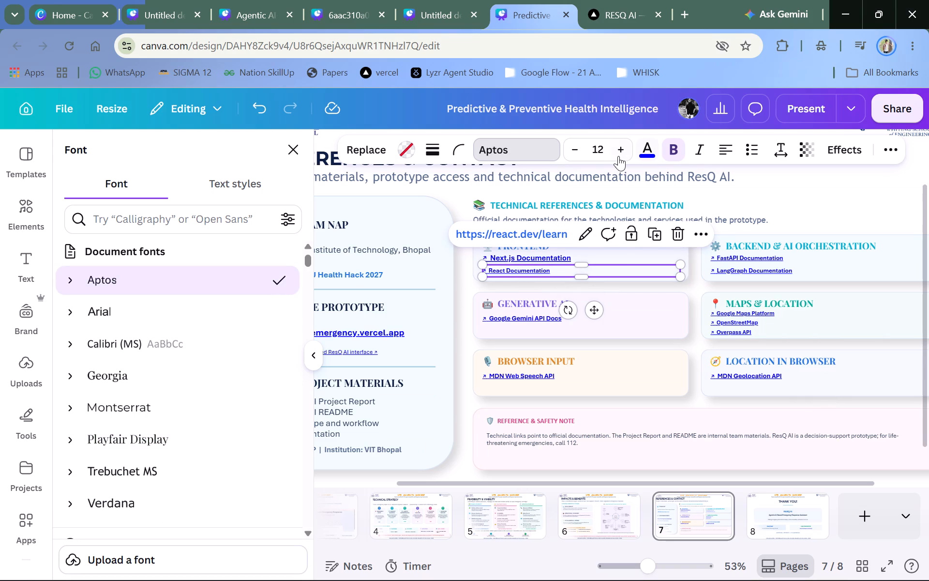
pyautogui.tripleClick(618, 156)
pyautogui.click(618, 156)
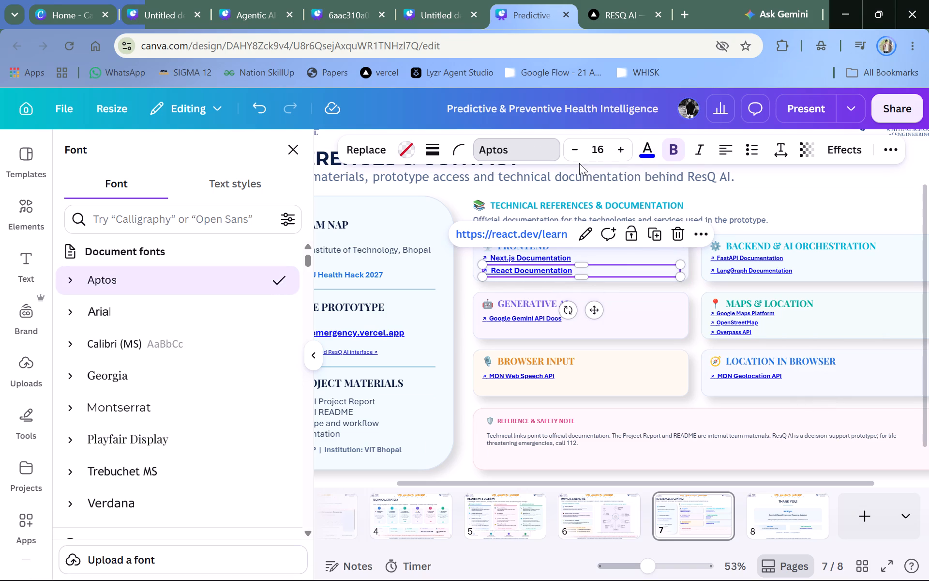
pyautogui.doubleClick(574, 159)
# Set the font size of the Google Gemini API Docs link in the GENERATIVE AI card to 15.
pyautogui.click(533, 313)
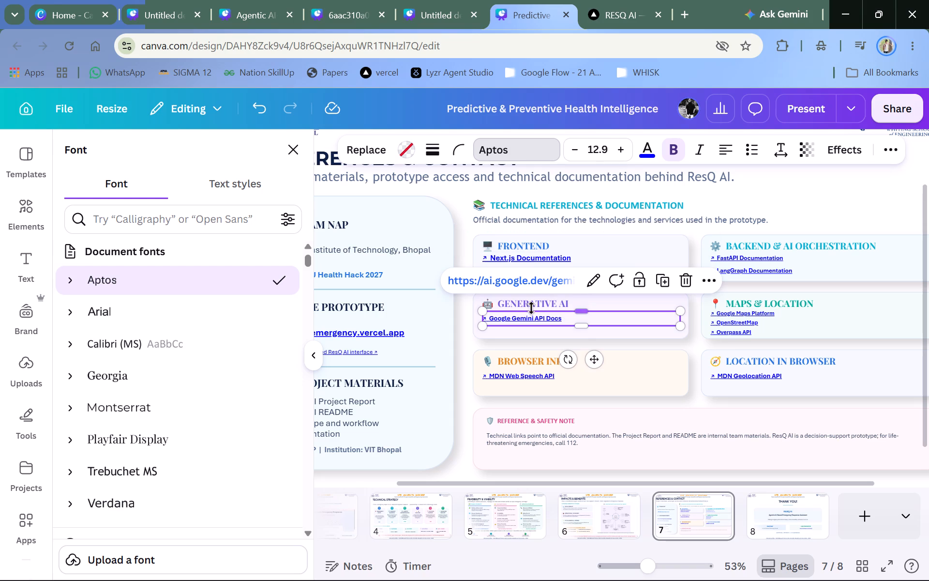
pyautogui.click(599, 156)
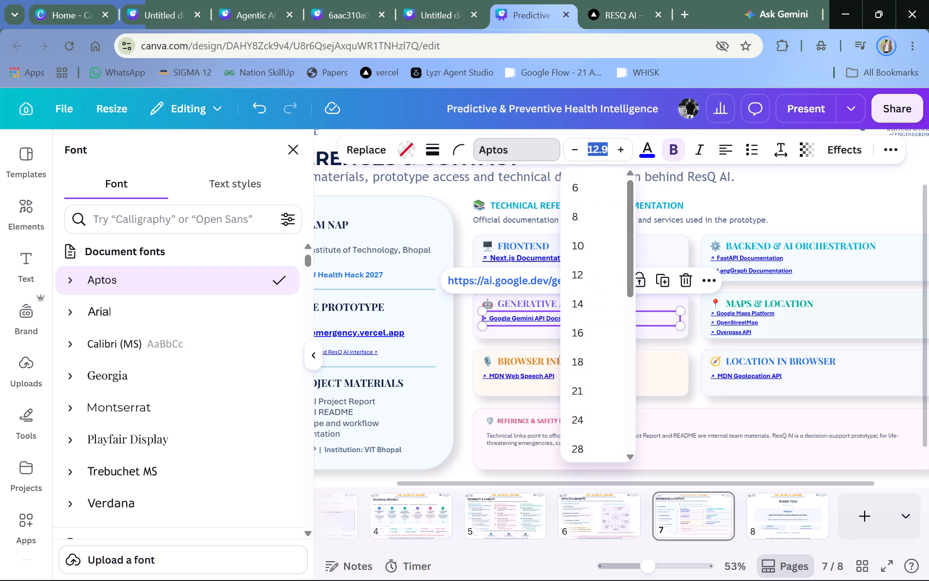
pyautogui.write('15')
pyautogui.press('Return')
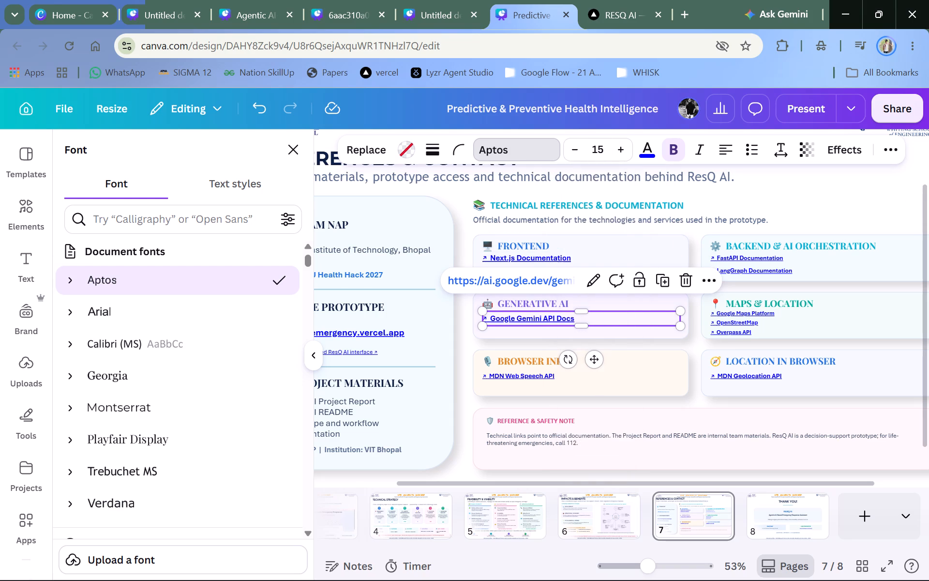
# Set the font size of the MDN Web Speech API link in the BROWSER INPUT card to 15.
pyautogui.click(582, 369)
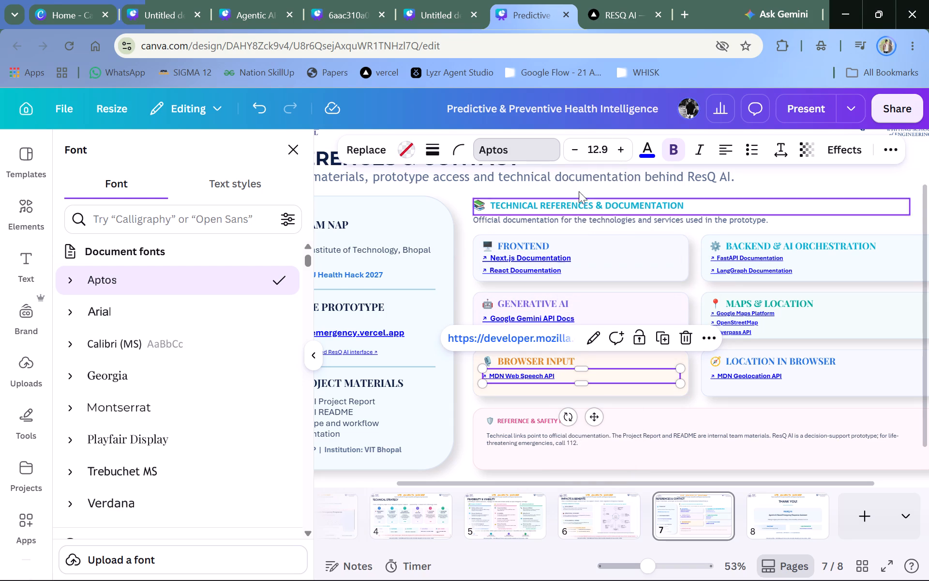
pyautogui.click(602, 155)
pyautogui.write('15')
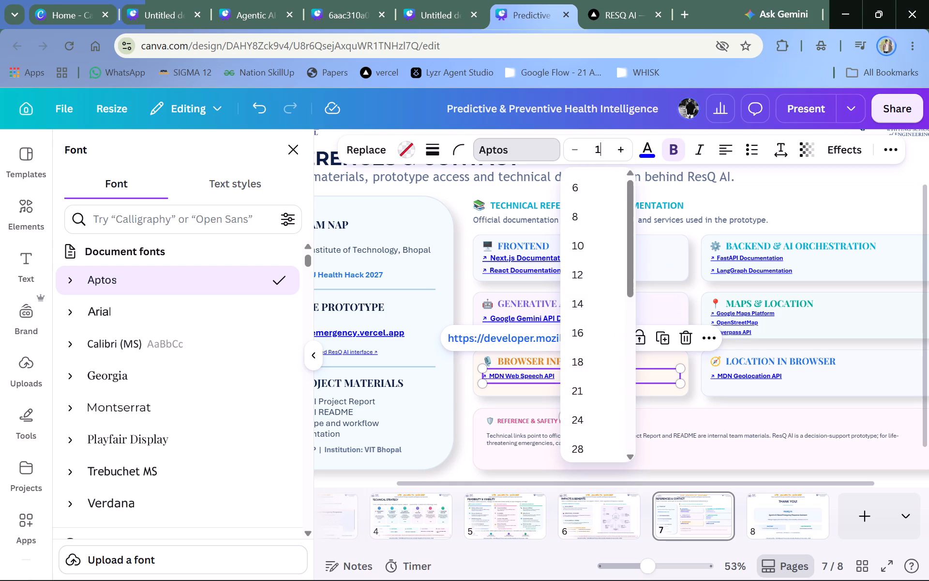
pyautogui.press('Return')
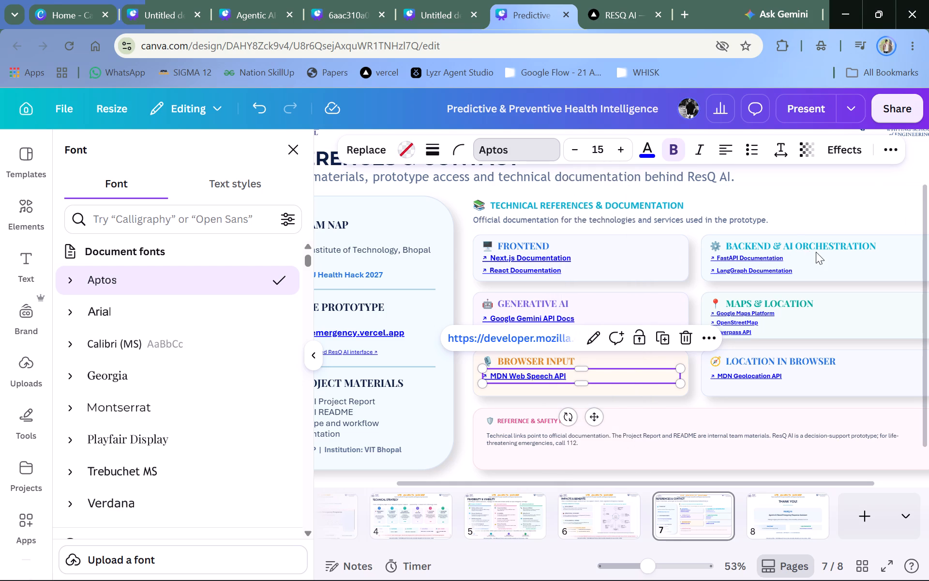
# Set the FastAPI Documentation and LangGraph Documentation links in the BACKEND & AI ORCHESTRATION card to font size 15.
pyautogui.click(816, 252)
pyautogui.doubleClick(607, 140)
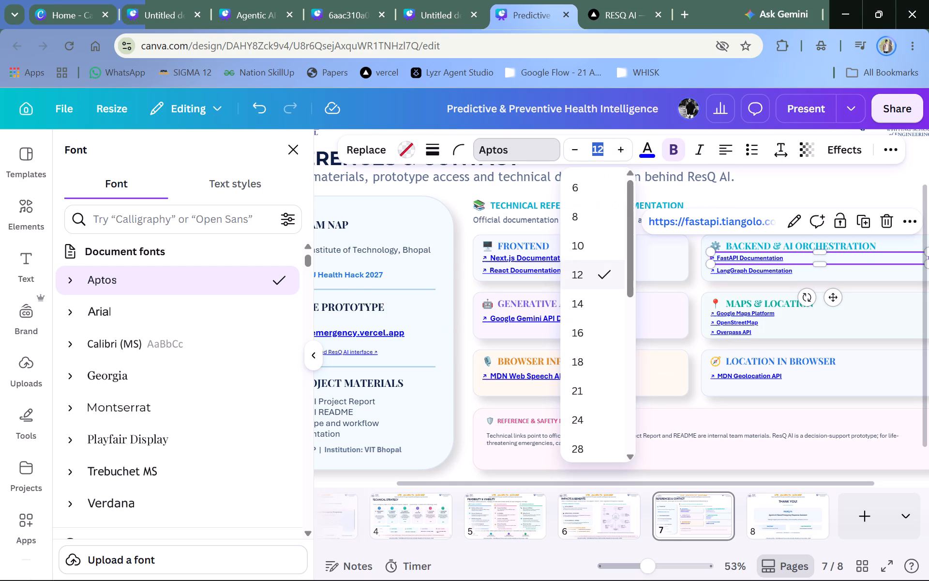
pyautogui.write('15')
pyautogui.press('Return')
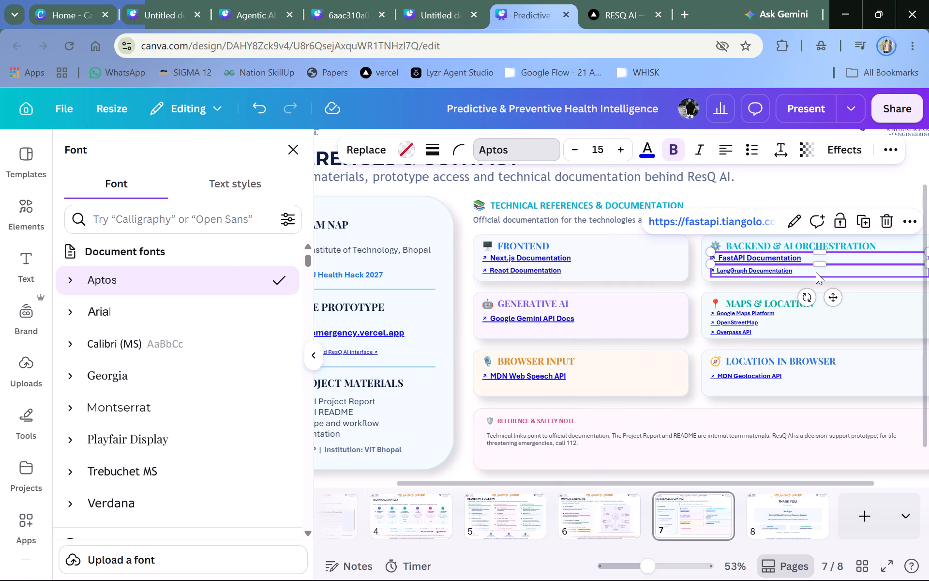
pyautogui.click(817, 272)
pyautogui.write('15')
pyautogui.press('Return')
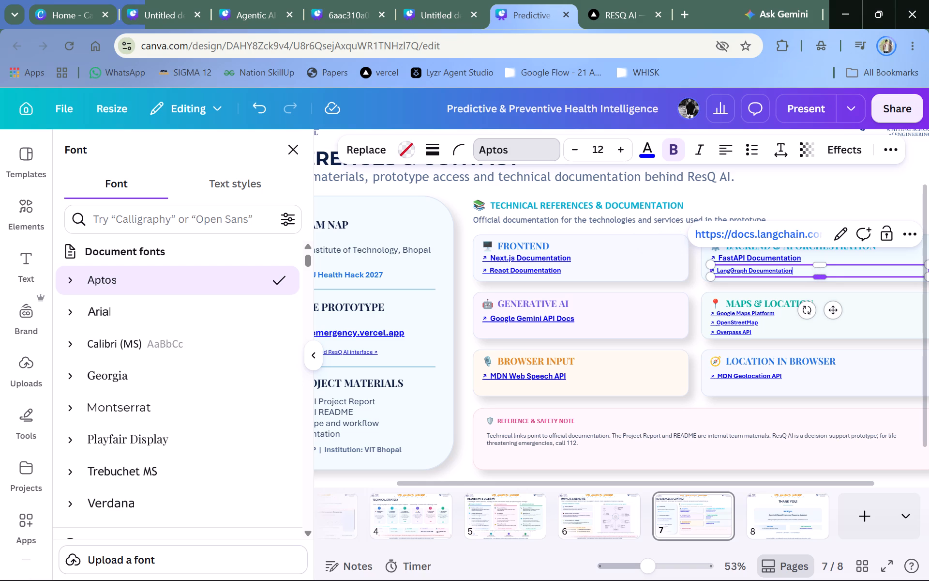
pyautogui.click(604, 152)
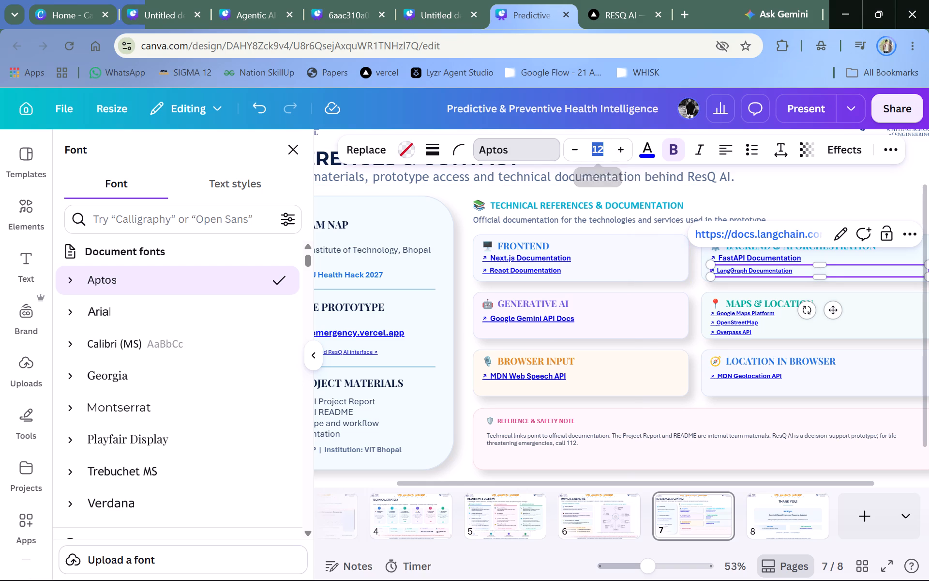
pyautogui.write('15')
pyautogui.press('Return')
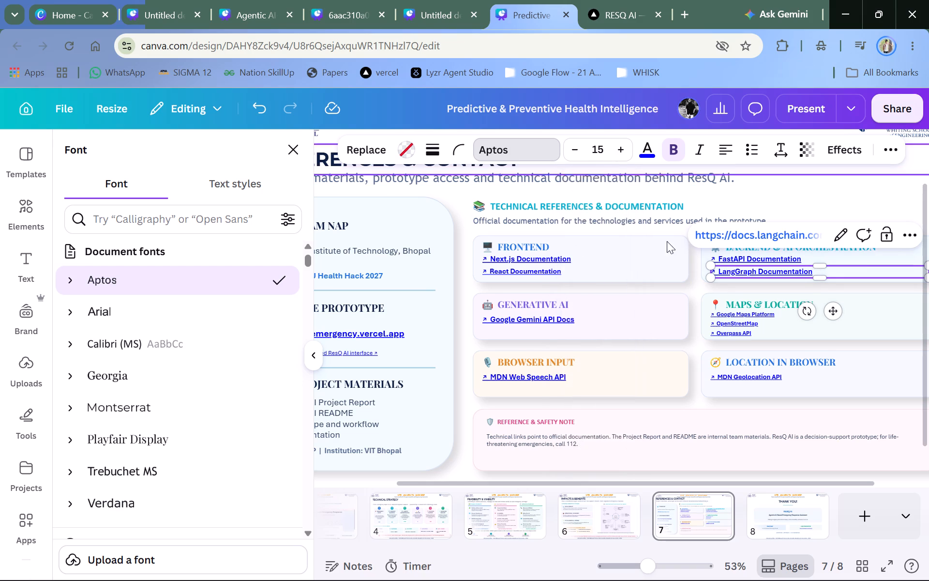
# Set the Google Maps Platform, OpenStreetMap and Overpass API links in the MAPS & LOCATION card to font size 13.
pyautogui.click(732, 314)
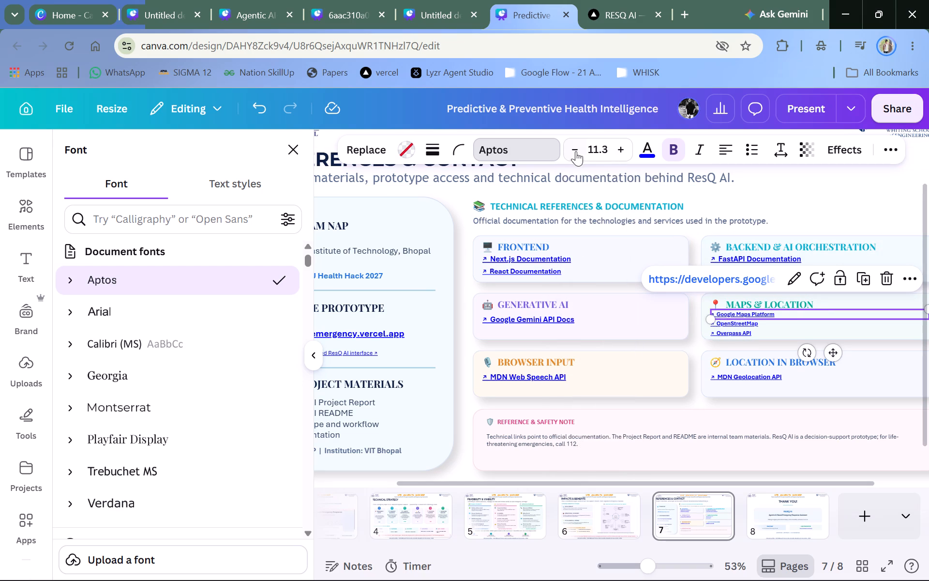
pyautogui.click(596, 147)
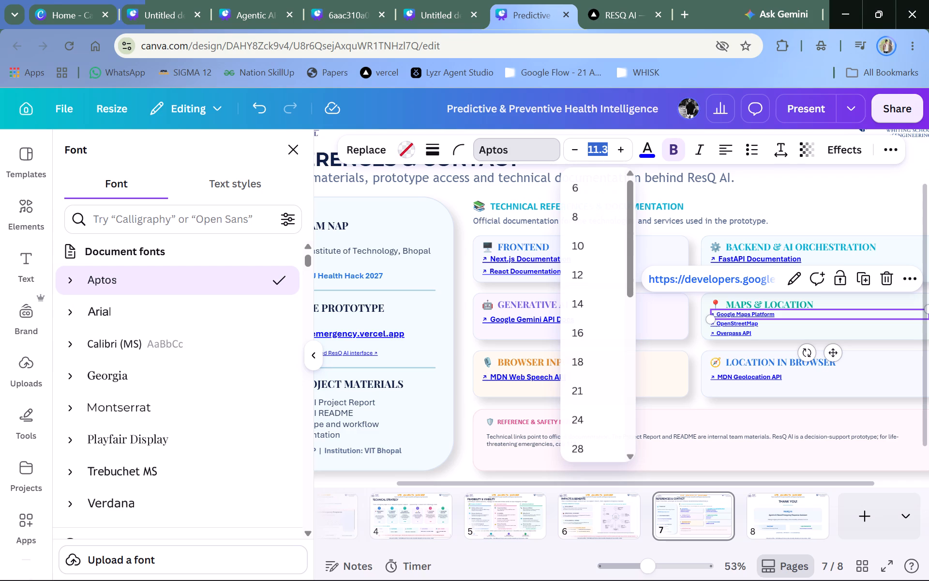
pyautogui.write('13')
pyautogui.press('Return')
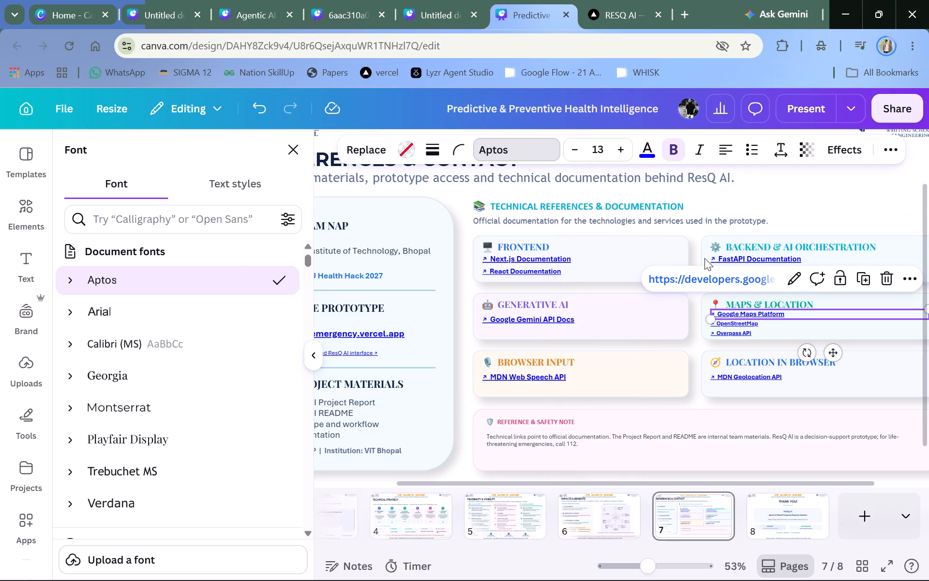
pyautogui.click(764, 325)
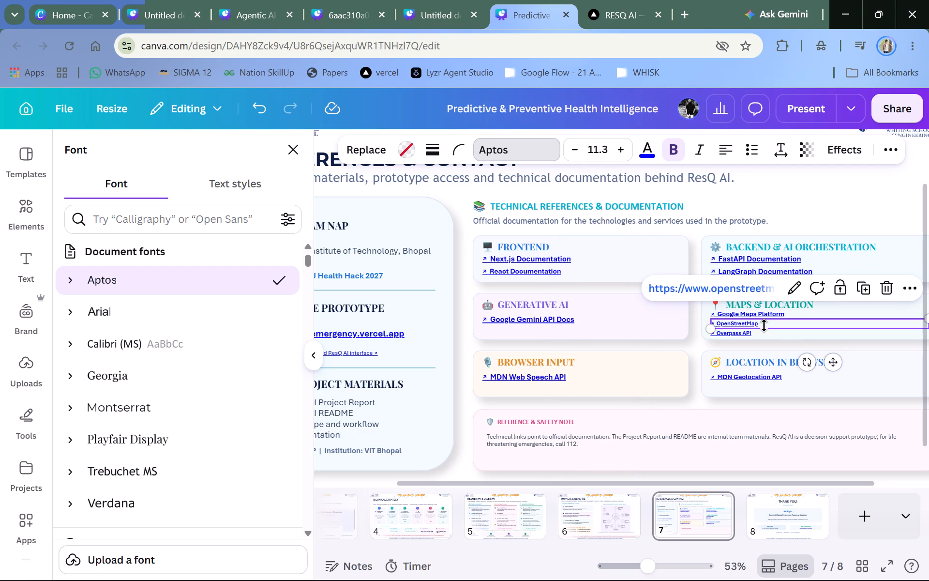
pyautogui.write('13')
pyautogui.press('Return')
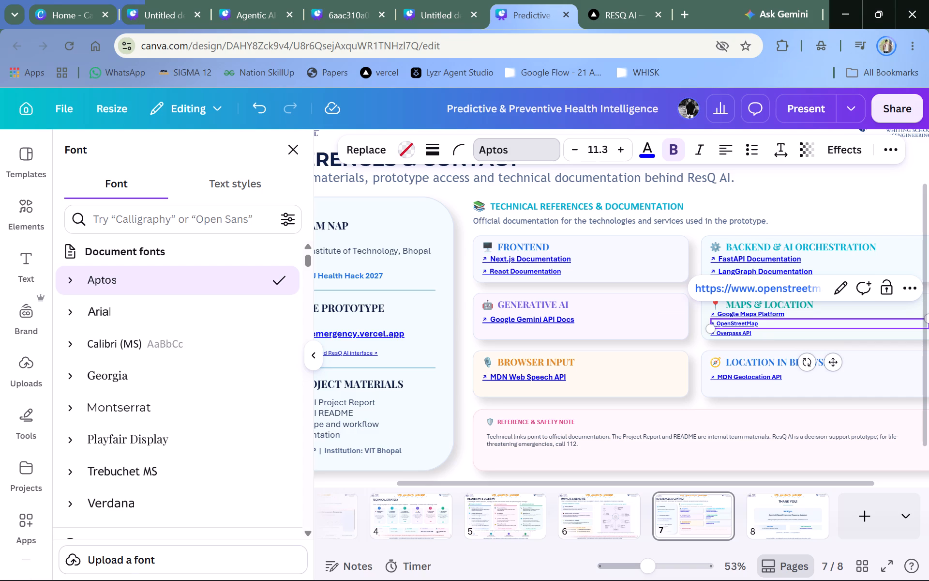
pyautogui.click(606, 148)
pyautogui.write('13')
pyautogui.press('Return')
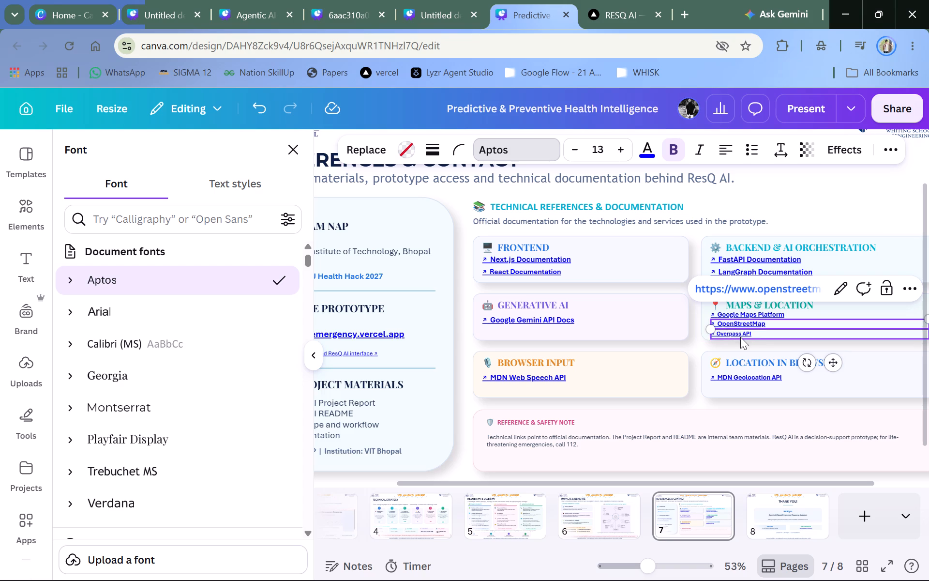
pyautogui.click(740, 337)
pyautogui.click(603, 154)
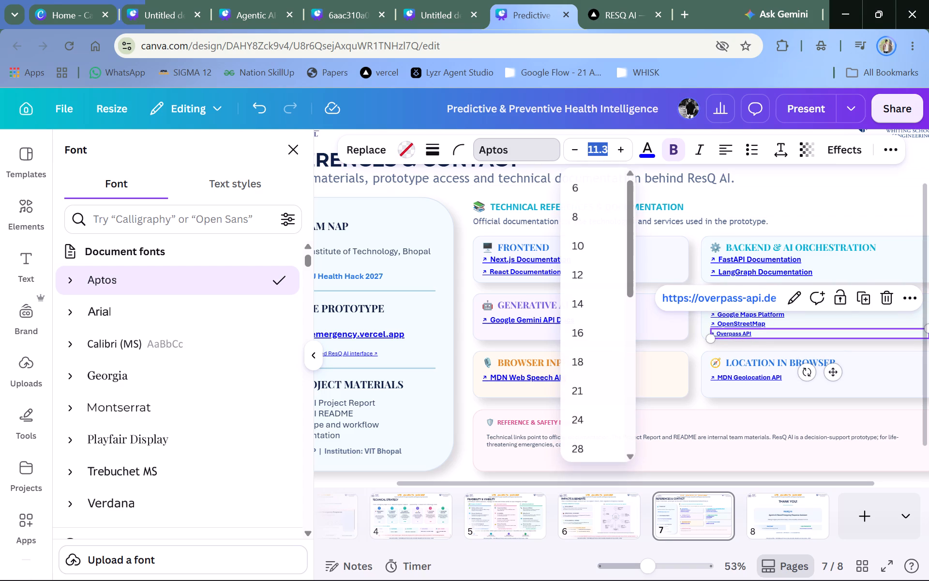
pyautogui.write('13')
pyautogui.press('Return')
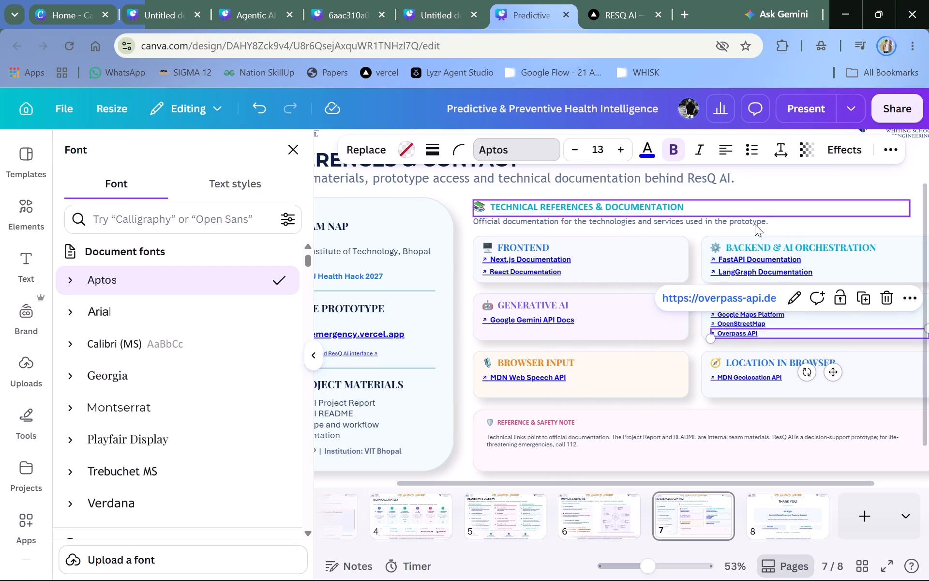
# Increase the MAPS & LOCATION link sizes: Google Maps Platform to 14, OpenStreetMap to 15 and Overpass API to 14.
pyautogui.click(804, 203)
pyautogui.click(794, 313)
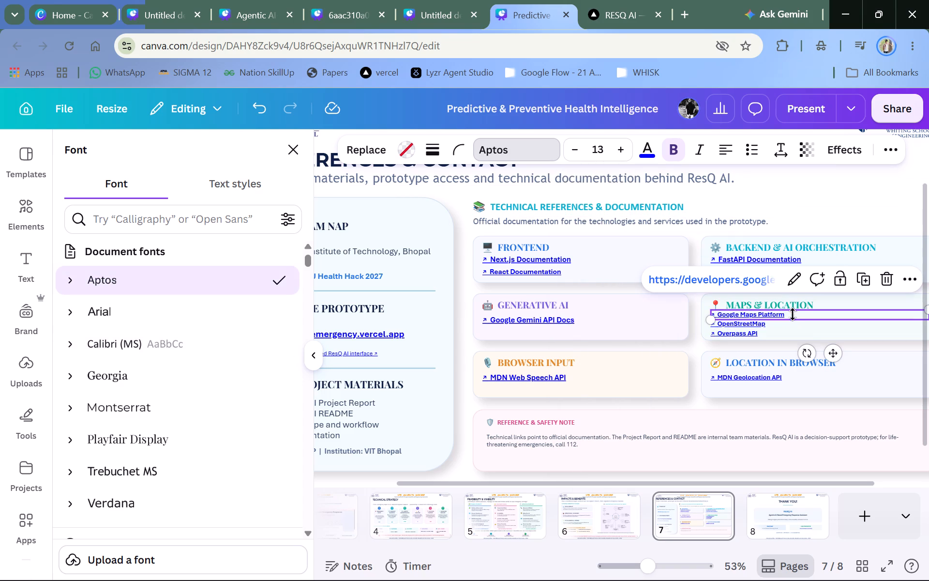
pyautogui.click(627, 151)
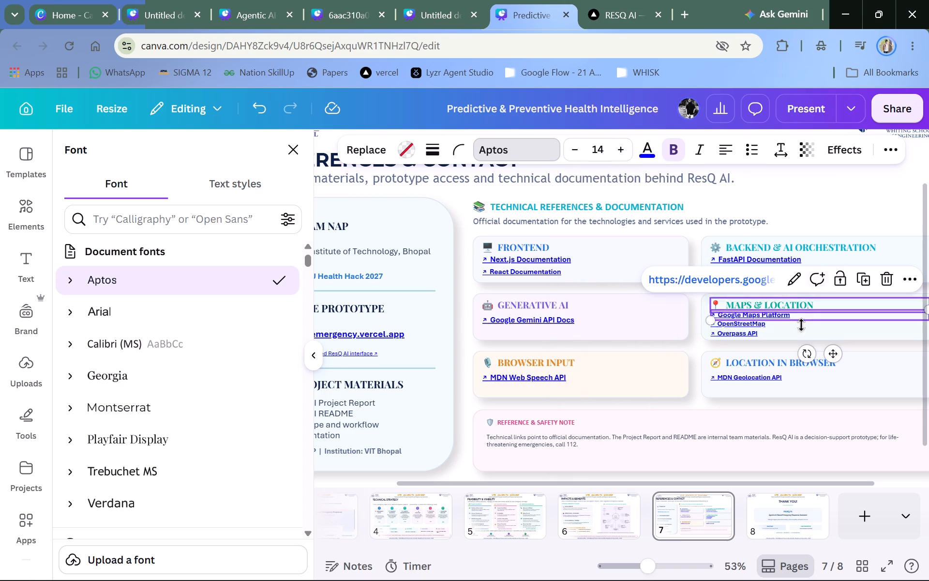
pyautogui.click(791, 327)
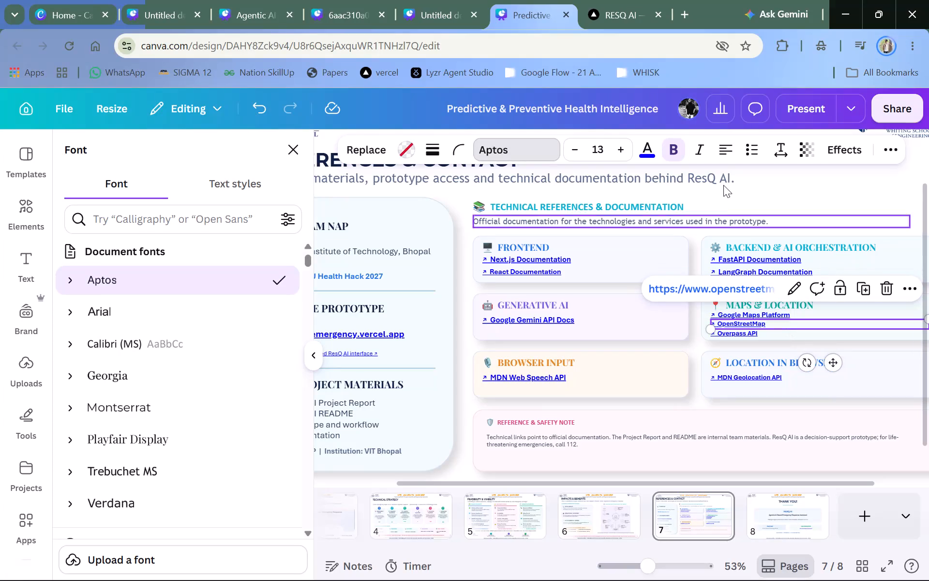
pyautogui.doubleClick(622, 153)
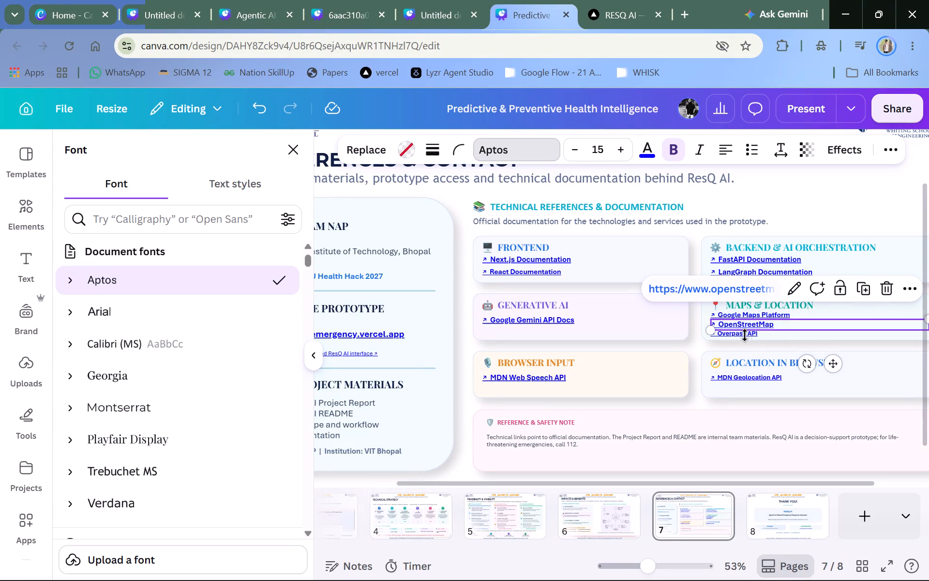
pyautogui.click(781, 338)
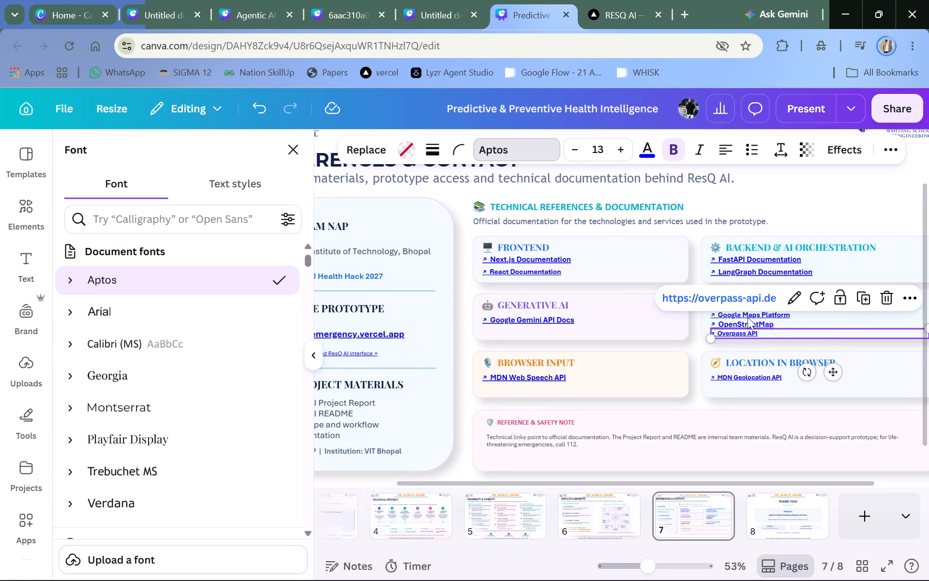
pyautogui.click(630, 157)
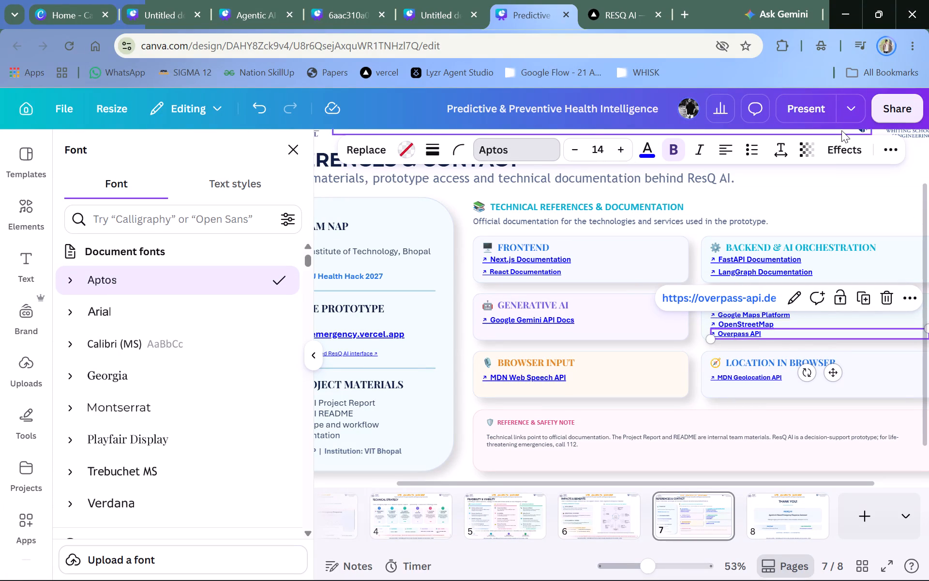
pyautogui.tripleClick(764, 73)
pyautogui.doubleClick(764, 73)
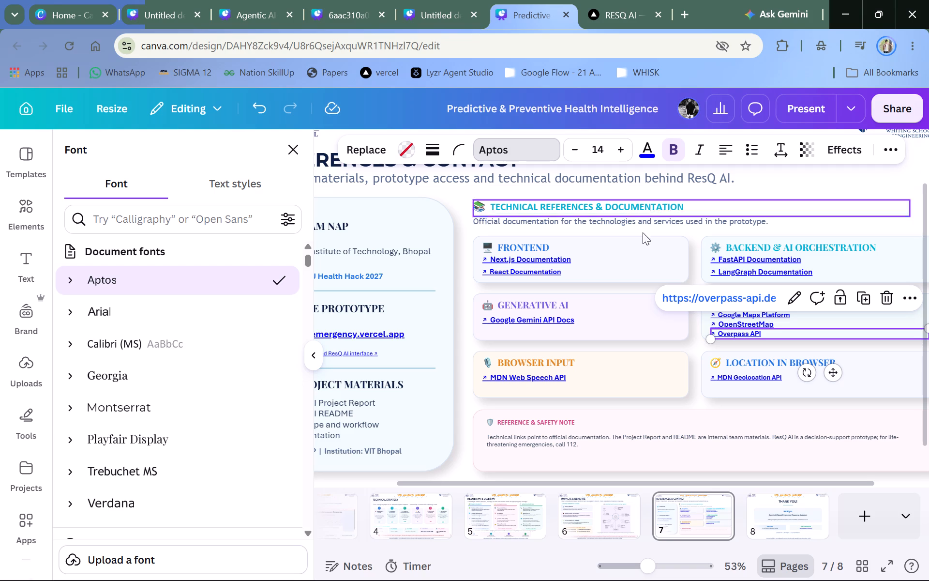
# Increase the Google Maps Platform and Overpass API links in the MAPS & LOCATION card to font size 15.
pyautogui.click(401, 342)
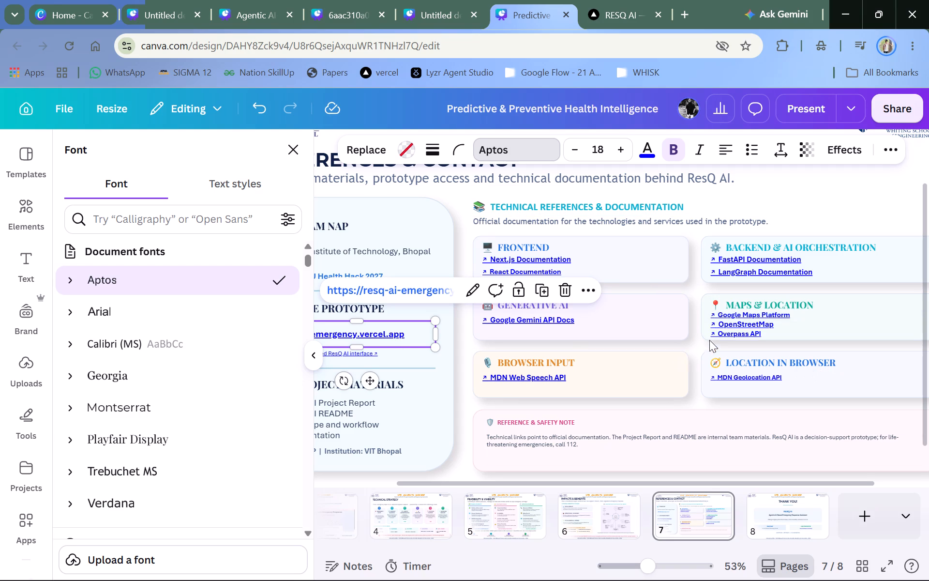
pyautogui.click(752, 318)
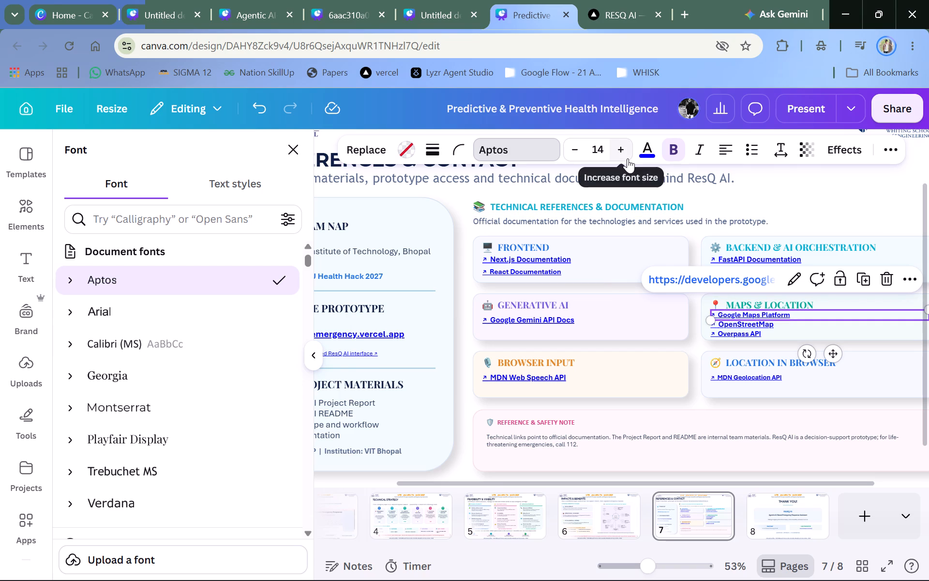
pyautogui.click(628, 158)
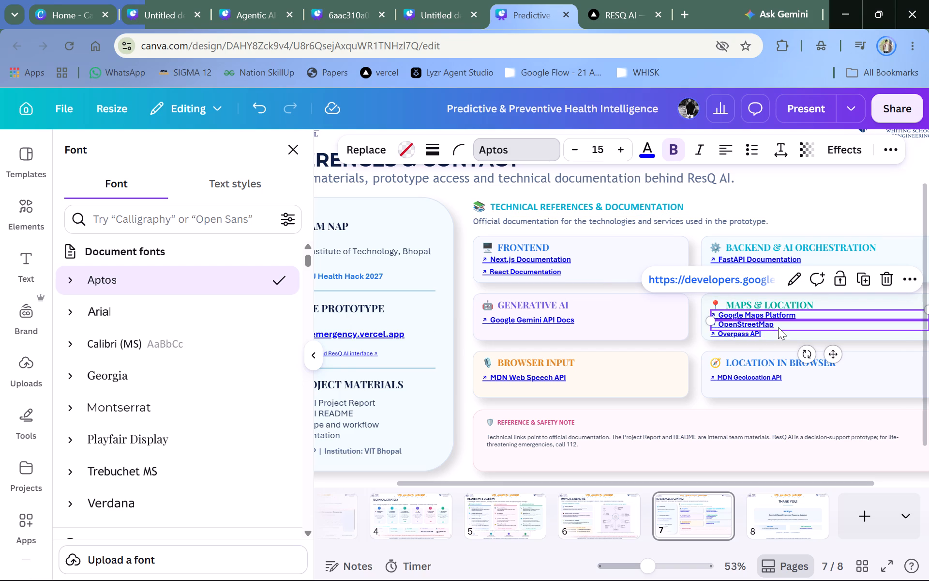
pyautogui.click(779, 327)
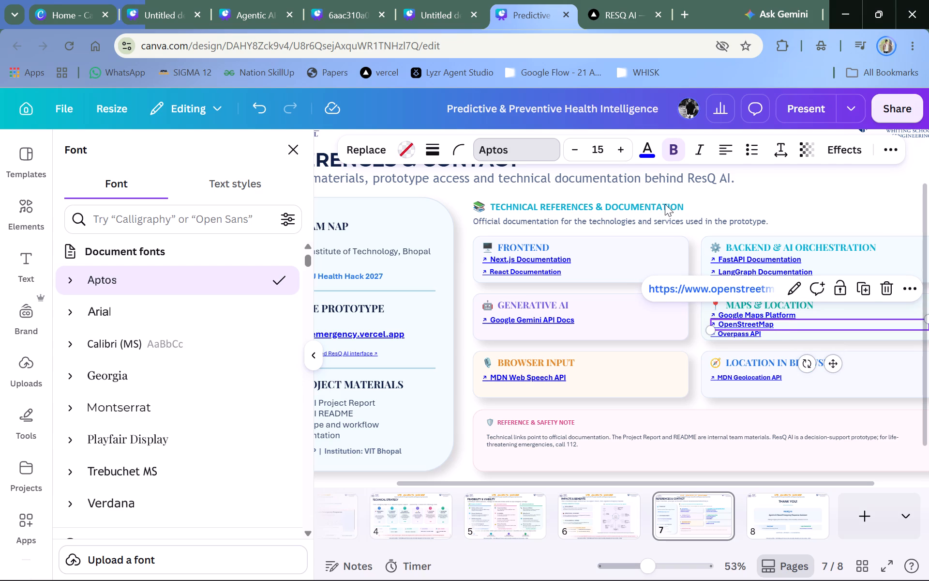
pyautogui.click(774, 334)
pyautogui.click(775, 336)
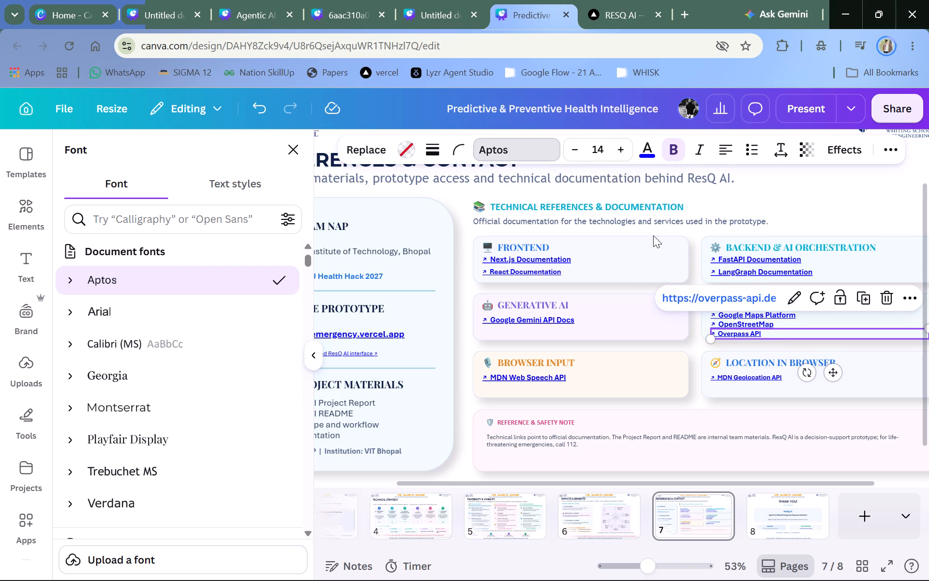
pyautogui.click(623, 156)
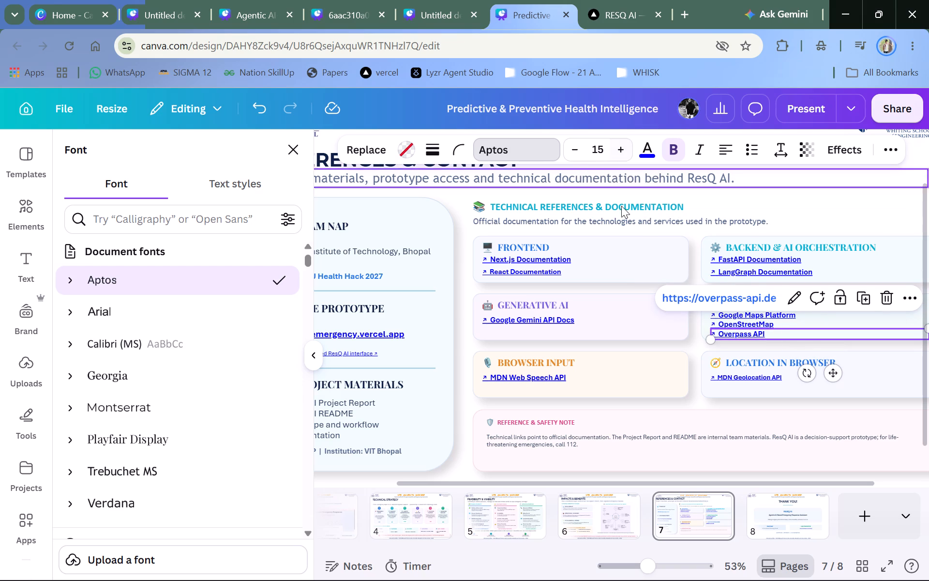
pyautogui.click(636, 463)
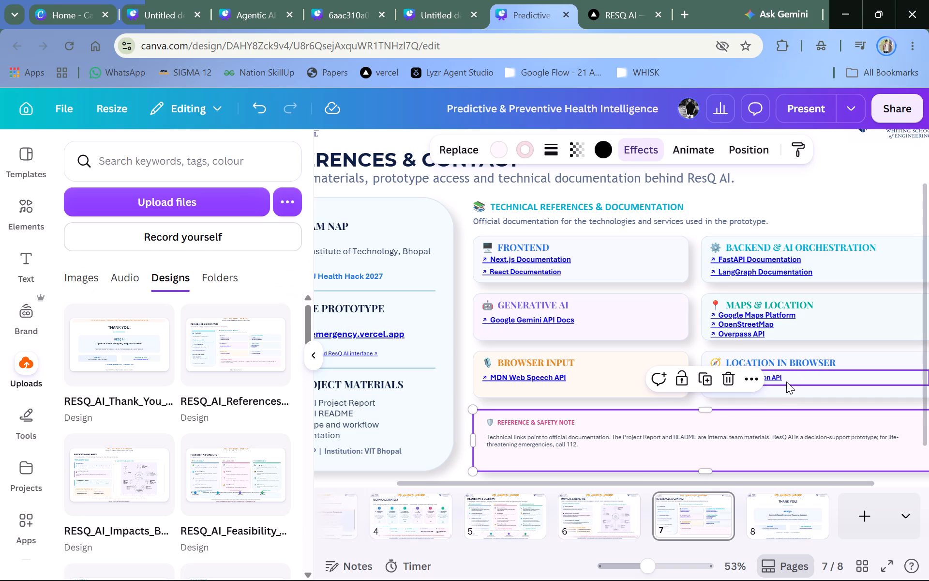
# Set the font size of the MDN Geolocation API link in the LOCATION IN BROWSER card to 15.
pyautogui.click(786, 382)
pyautogui.click(590, 143)
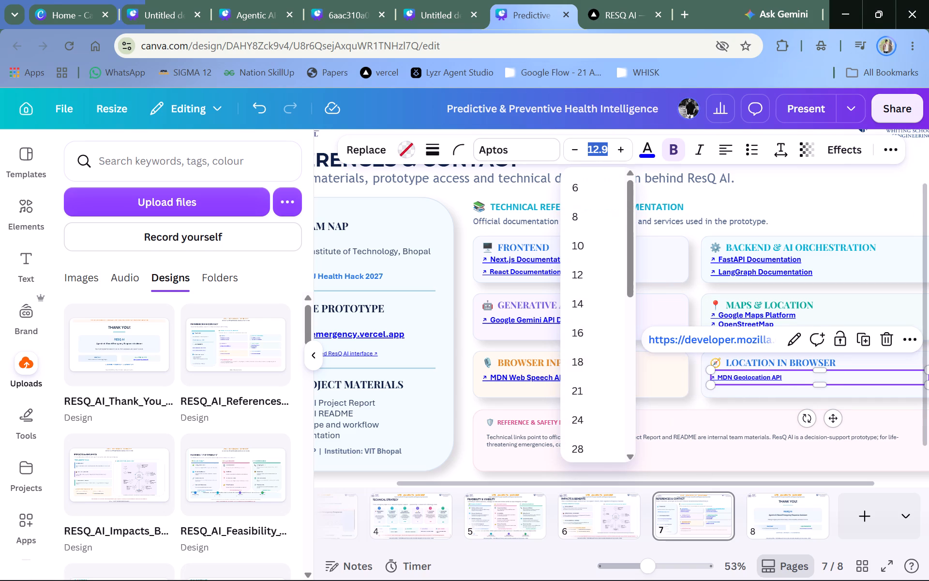
pyautogui.write('15')
pyautogui.press('Return')
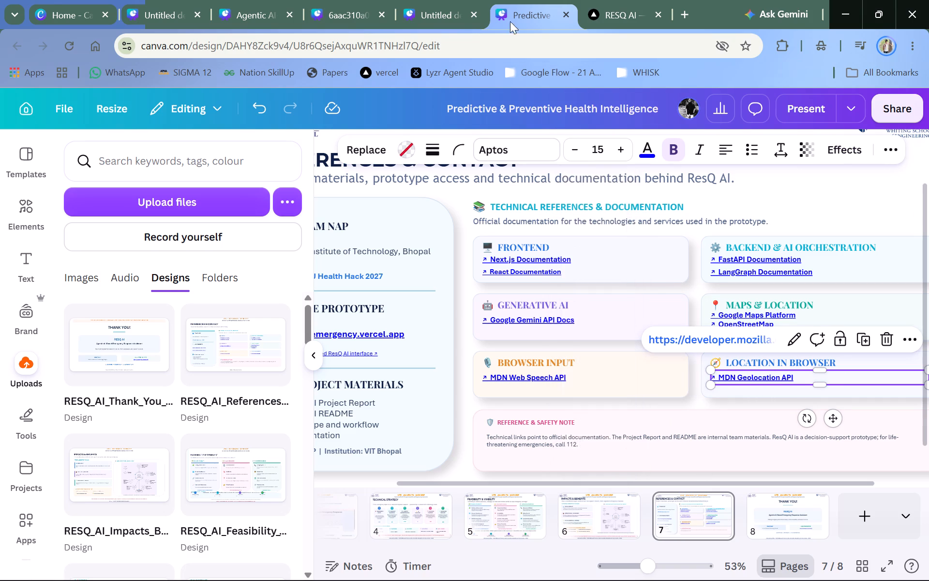
pyautogui.click(790, 193)
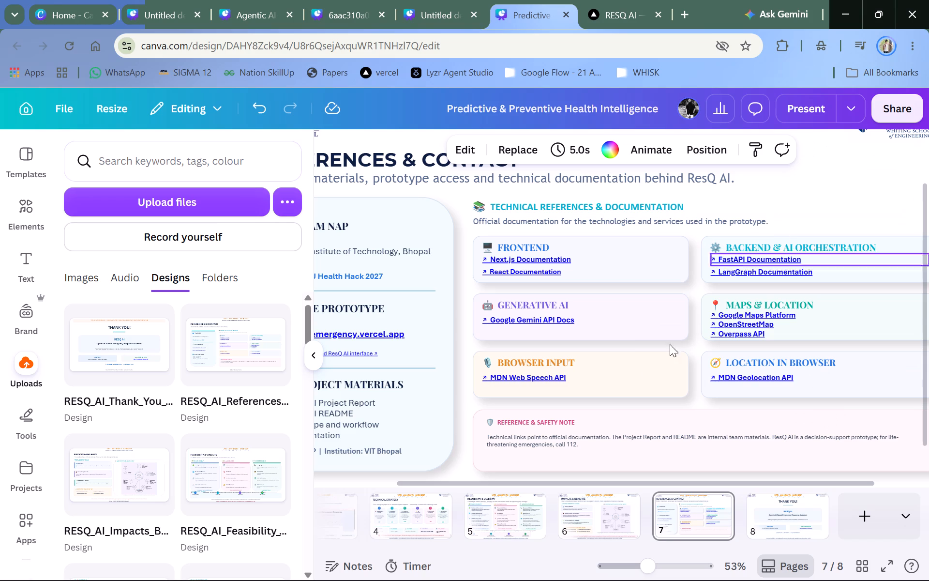
# Set the REFERENCE & SAFETY NOTE heading to font size 20 in non-italic Playfair Display.
pyautogui.click(510, 421)
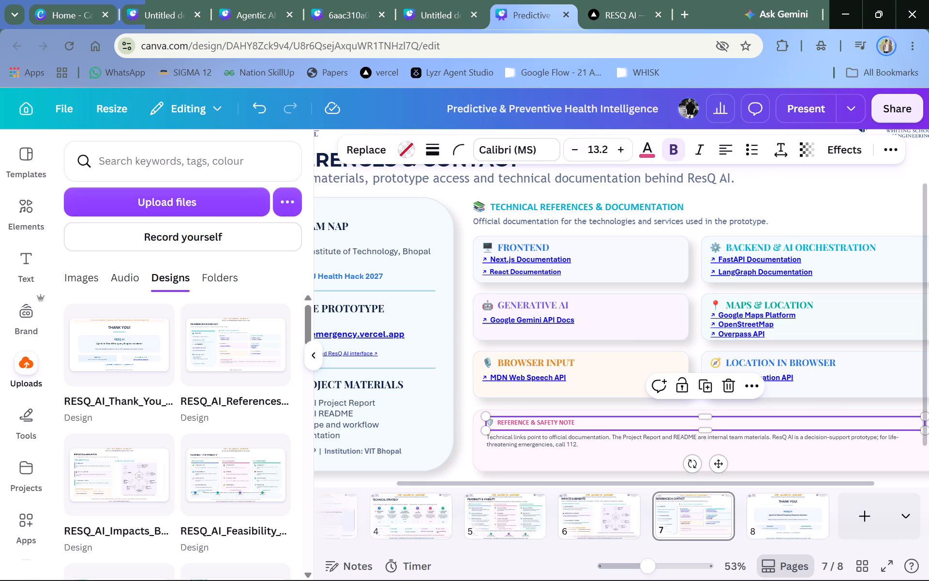
pyautogui.click(600, 158)
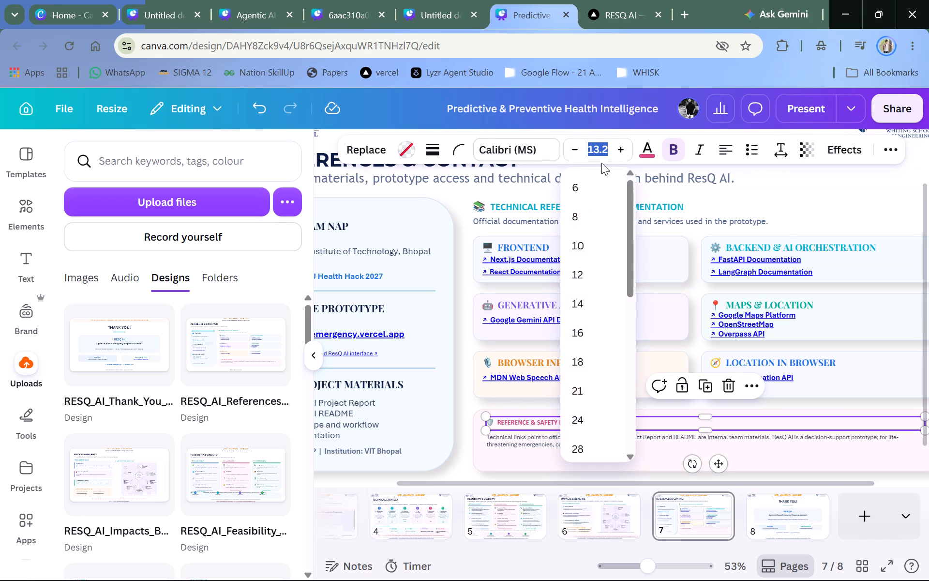
pyautogui.press('1')
pyautogui.press('BackSpace')
pyautogui.write('20')
pyautogui.press('Return')
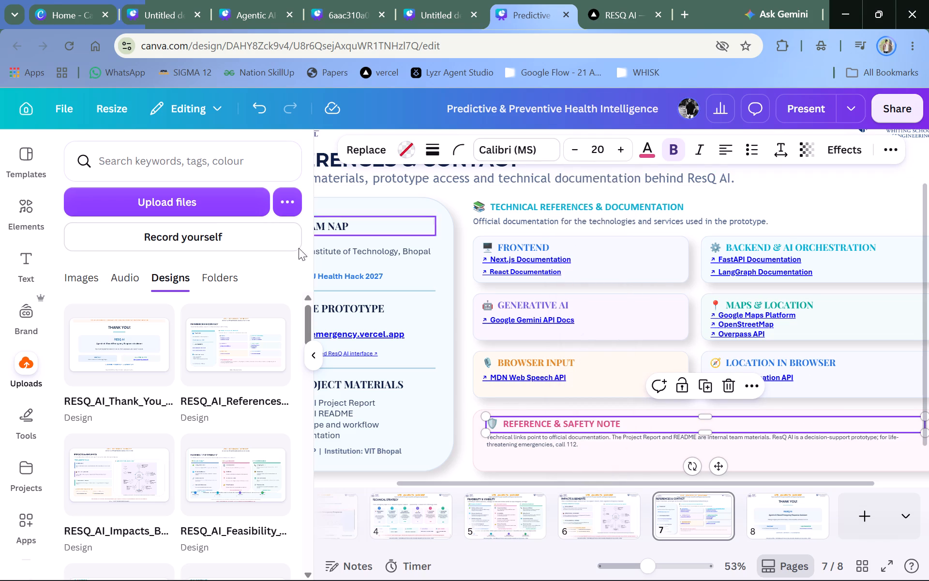
pyautogui.click(503, 150)
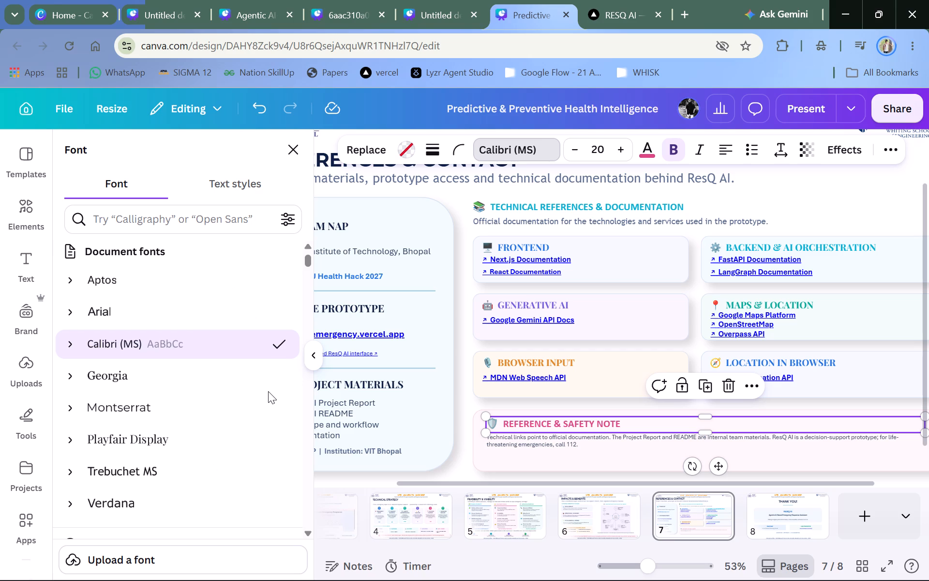
pyautogui.click(167, 429)
pyautogui.click(693, 145)
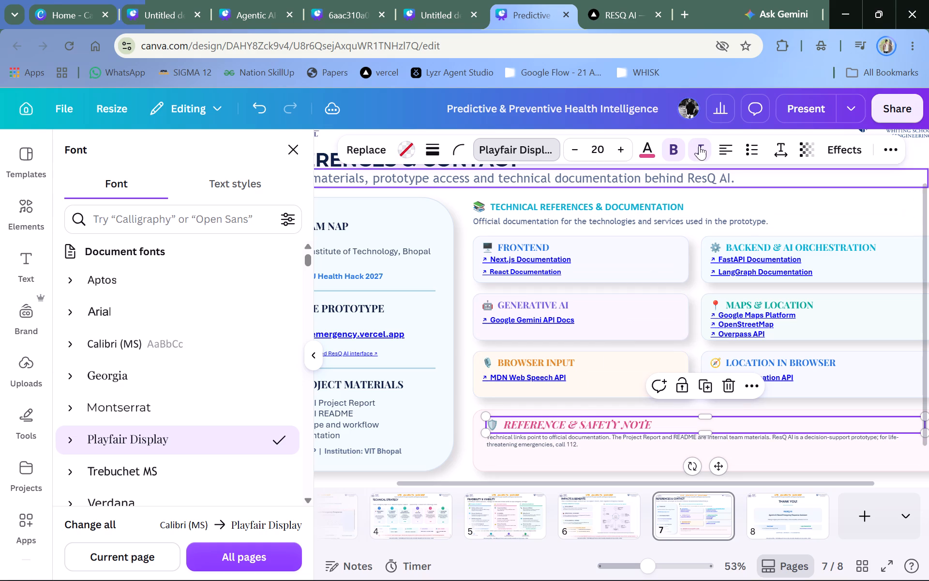
pyautogui.doubleClick(702, 143)
pyautogui.click(702, 143)
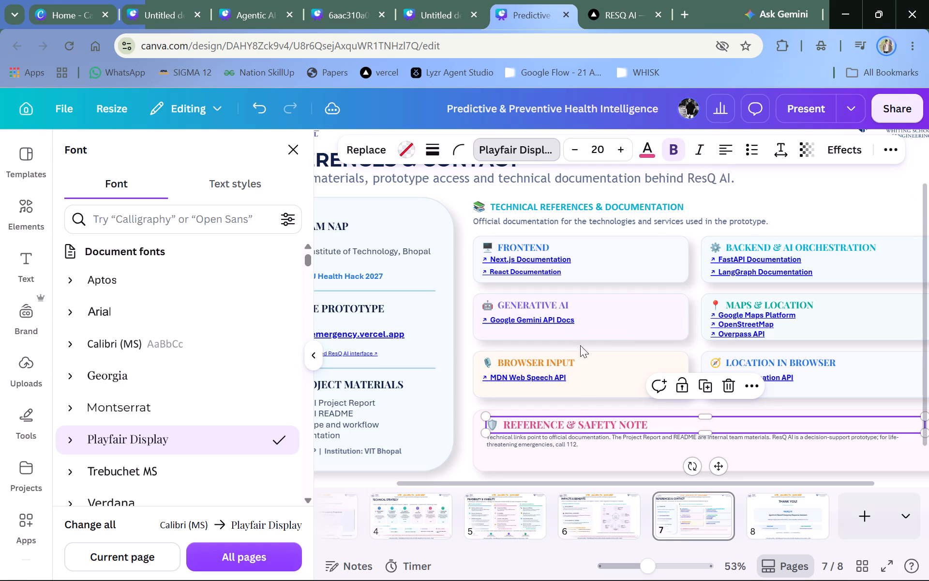
# Set the body text under REFERENCE & SAFETY NOTE to font size 18 and deselect it.
pyautogui.click(555, 444)
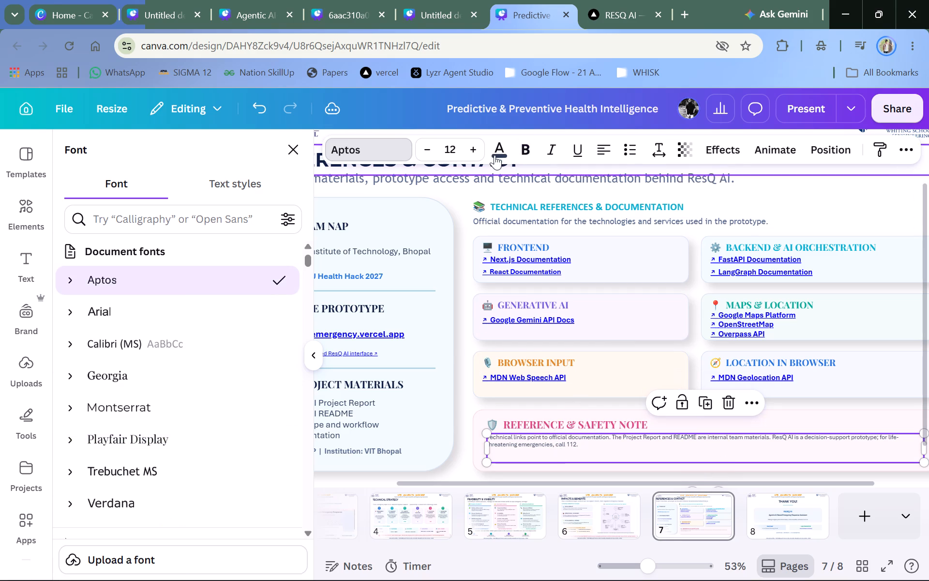
pyautogui.click(447, 145)
pyautogui.write('18')
pyautogui.press('Return')
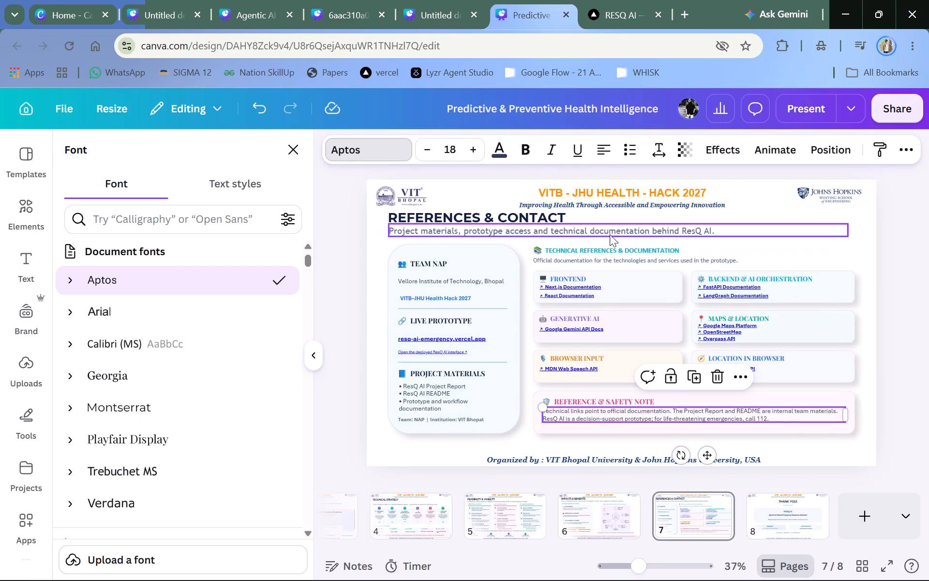
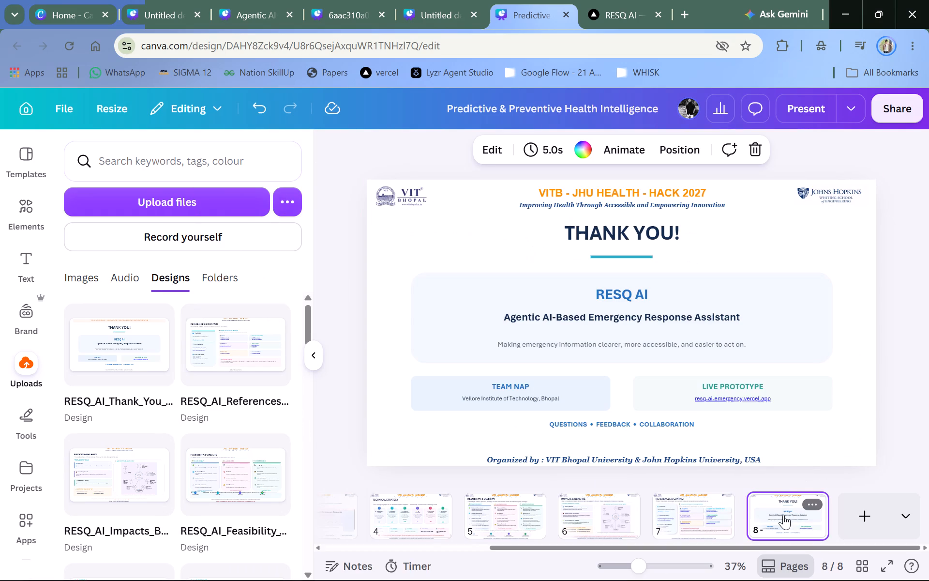
pyautogui.click(630, 239)
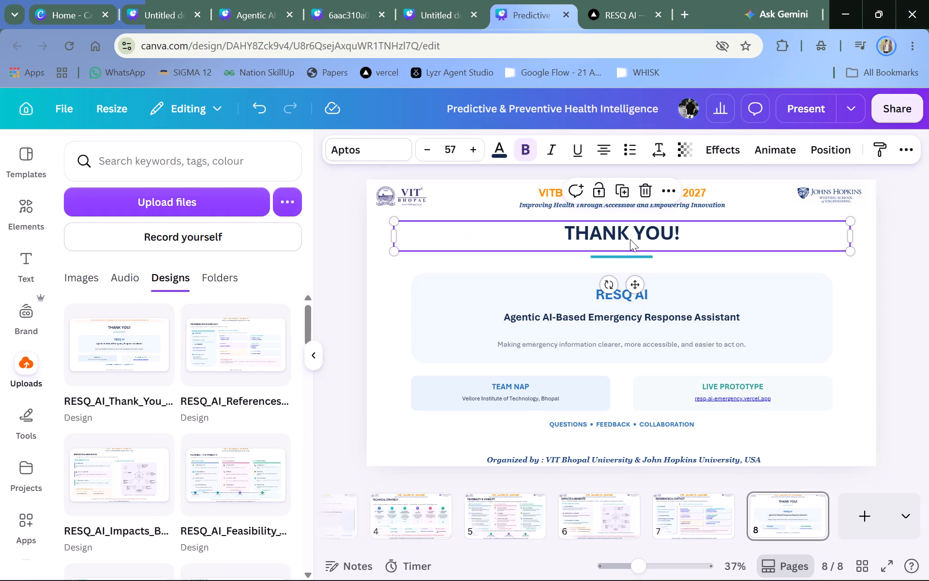
pyautogui.click(377, 153)
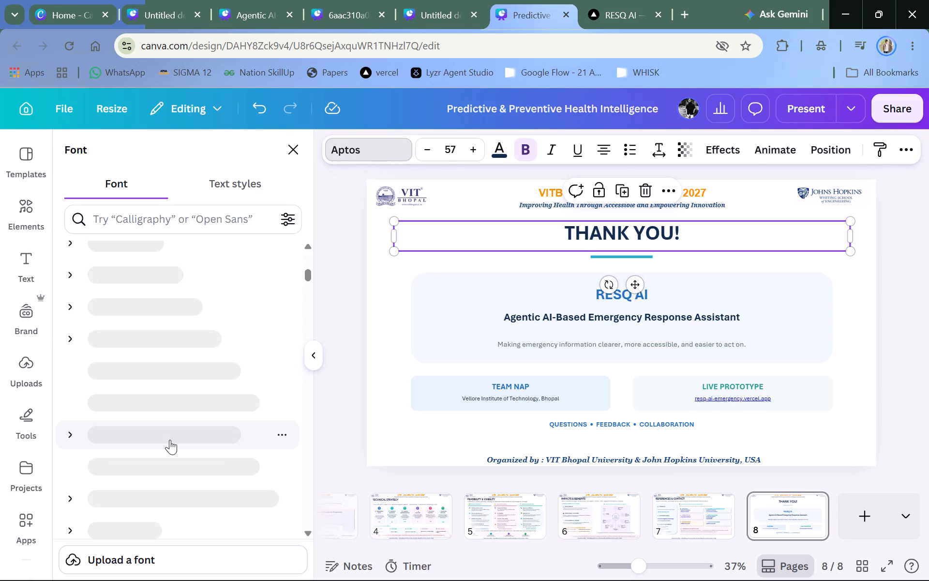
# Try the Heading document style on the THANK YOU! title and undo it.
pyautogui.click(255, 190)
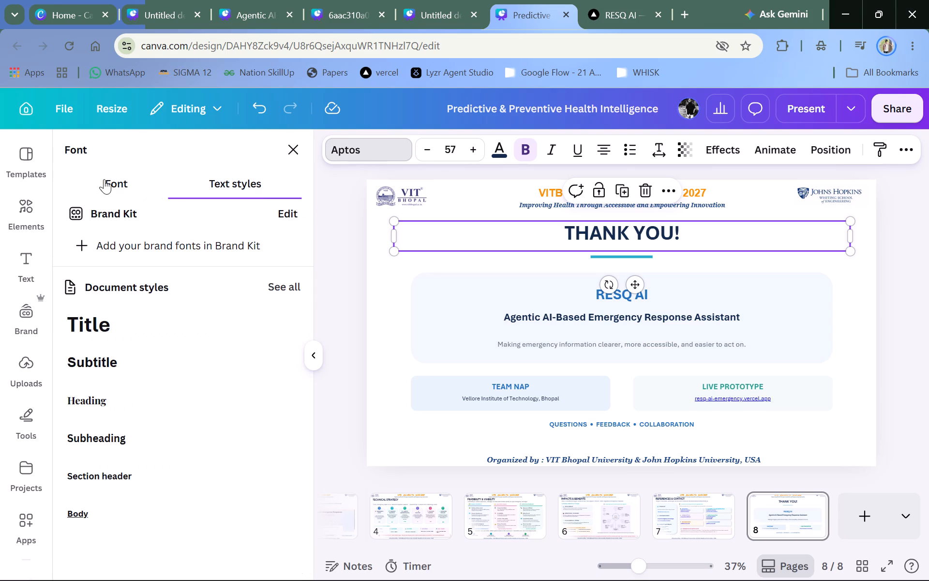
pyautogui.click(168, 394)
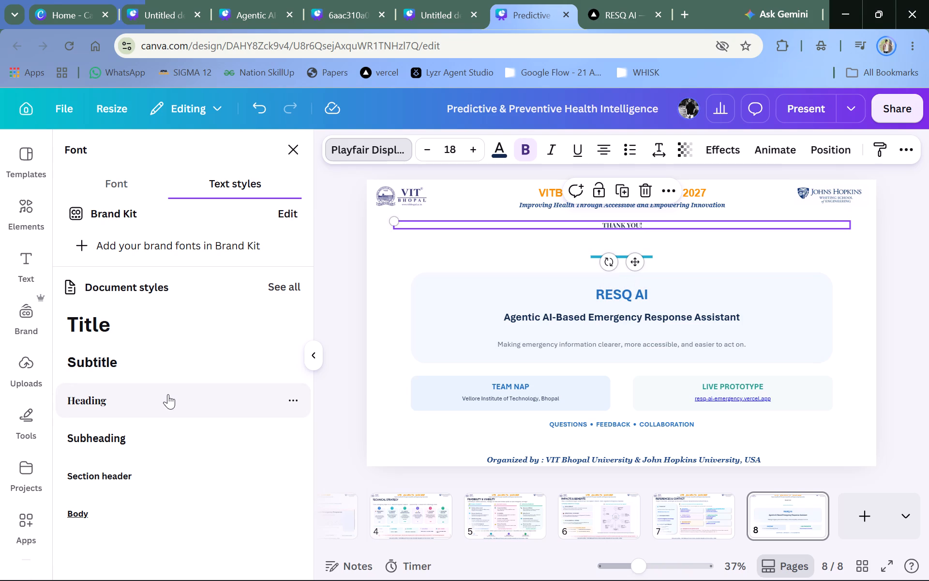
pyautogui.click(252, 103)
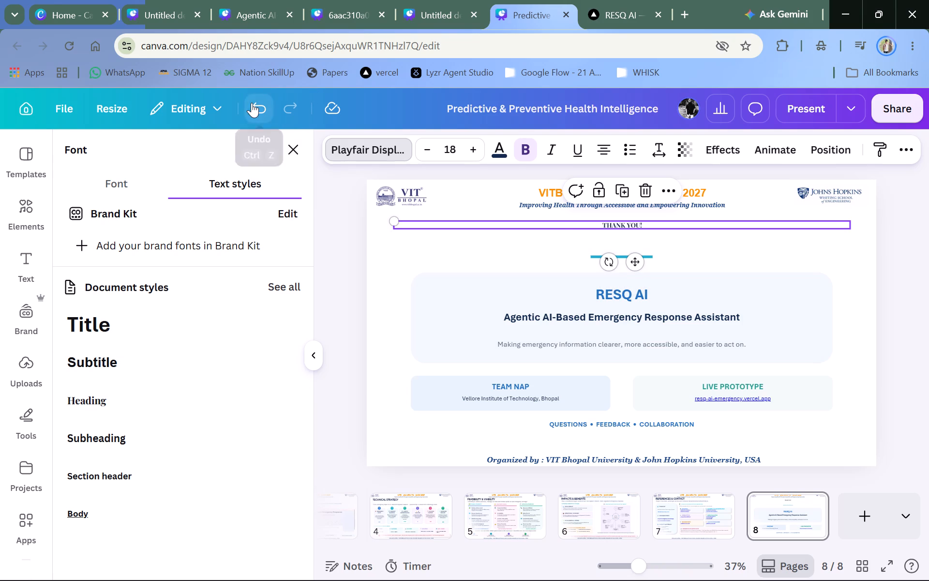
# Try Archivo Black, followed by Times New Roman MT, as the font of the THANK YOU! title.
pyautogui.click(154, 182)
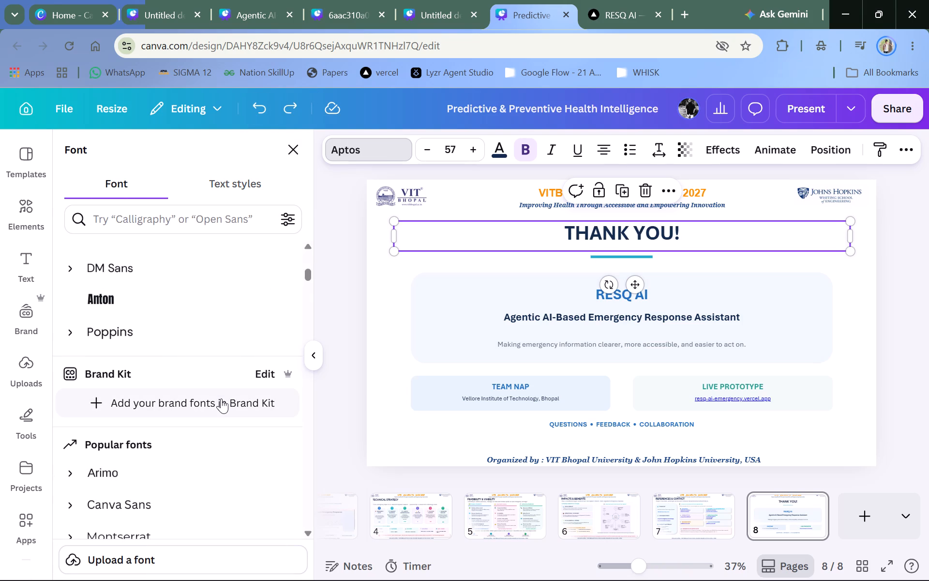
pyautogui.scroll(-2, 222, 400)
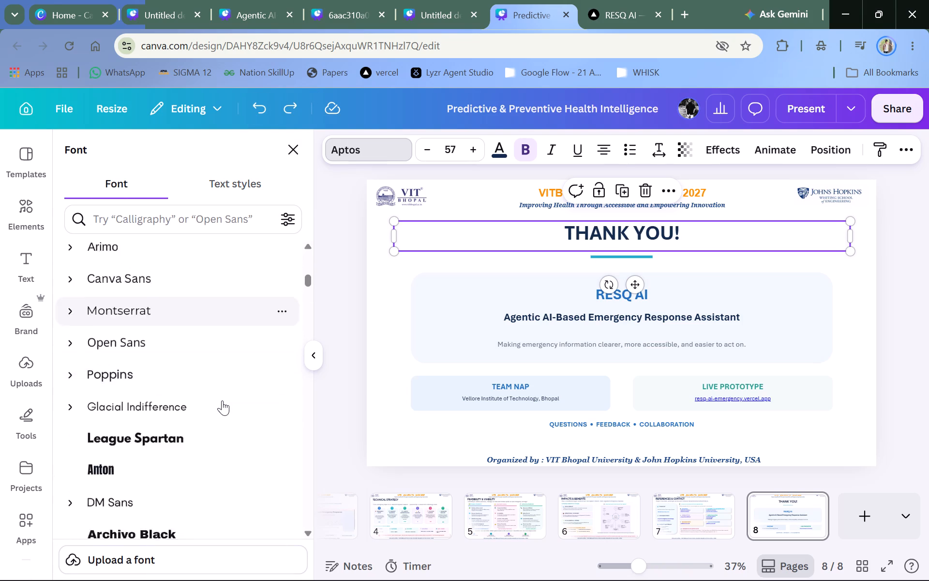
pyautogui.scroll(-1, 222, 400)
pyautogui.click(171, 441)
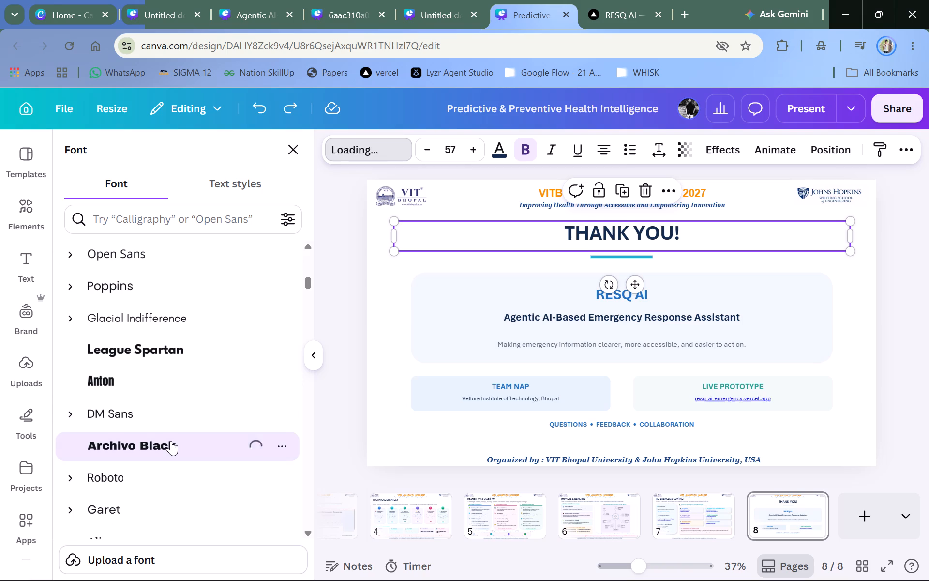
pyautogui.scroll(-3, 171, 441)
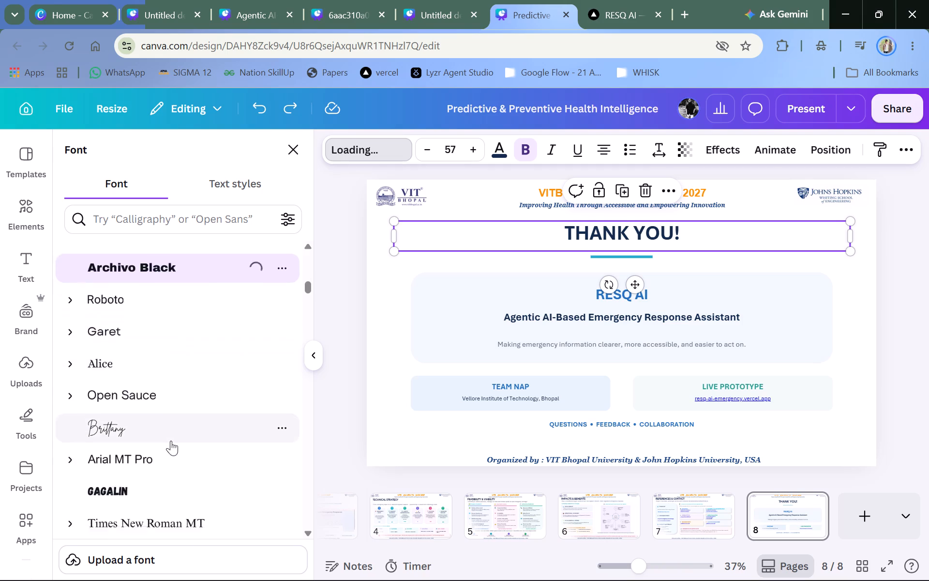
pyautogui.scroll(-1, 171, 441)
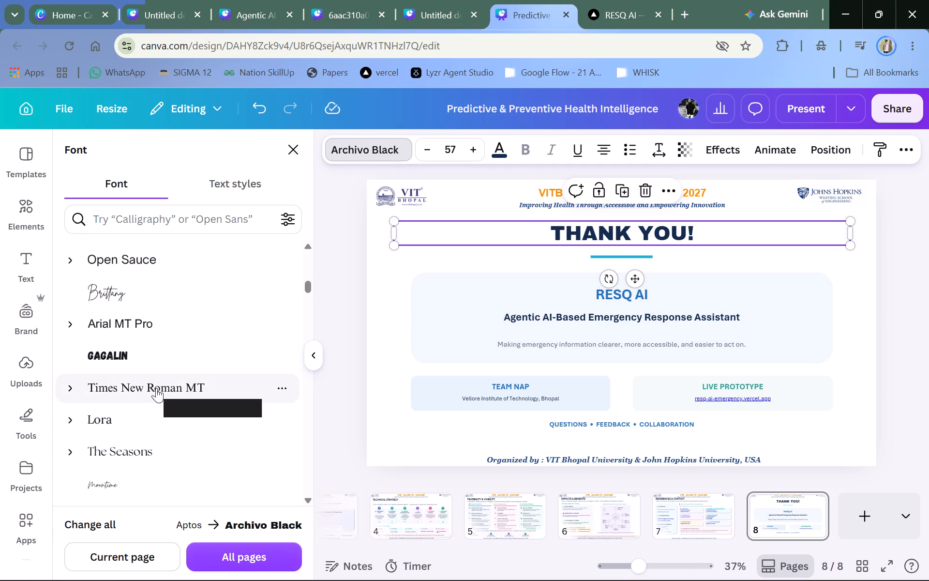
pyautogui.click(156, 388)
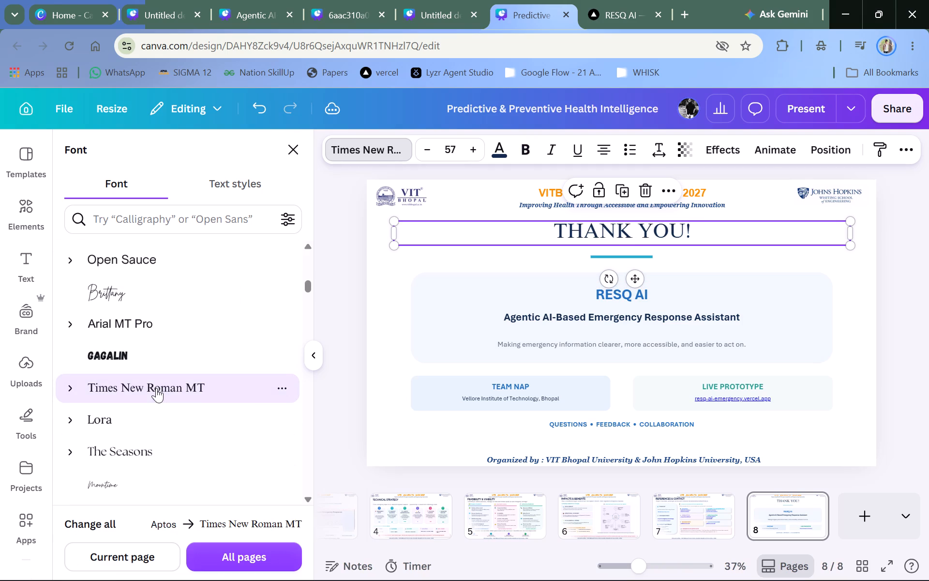
# Make the THANK YOU! title bold, and try italic on it before removing the italic again.
pyautogui.click(525, 153)
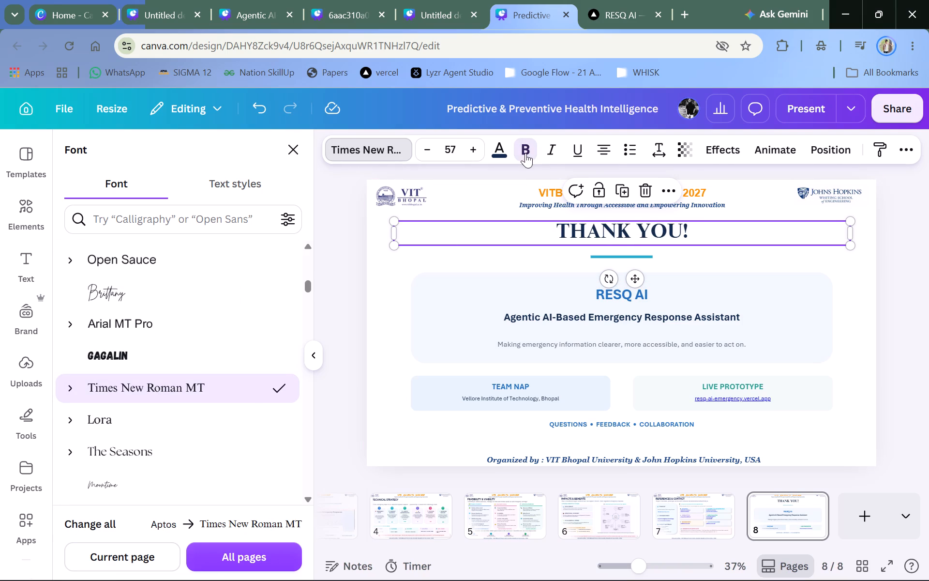
pyautogui.click(556, 150)
pyautogui.click(556, 150)
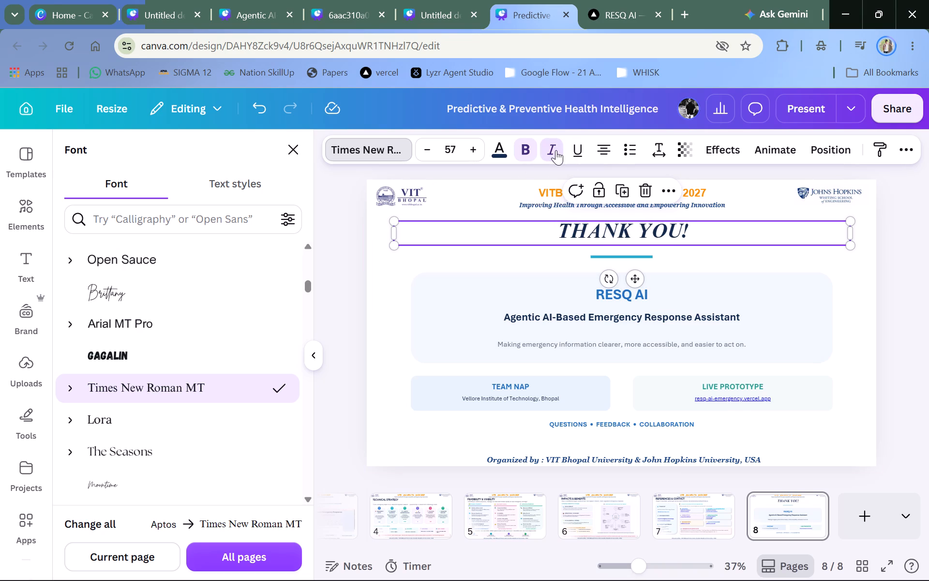
# Set the THANK YOU! title's letter spacing to 49, after trying 132.
pyautogui.click(651, 144)
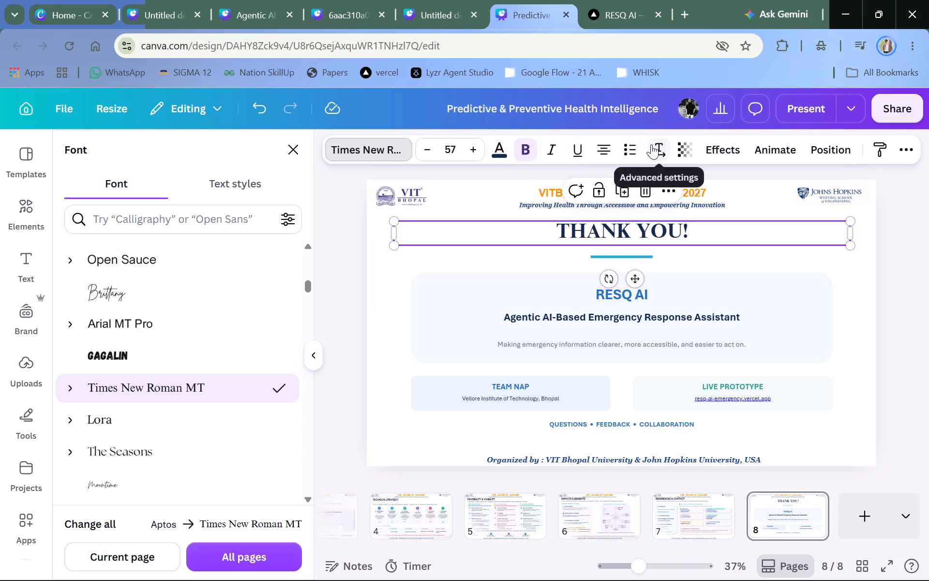
pyautogui.click(620, 206)
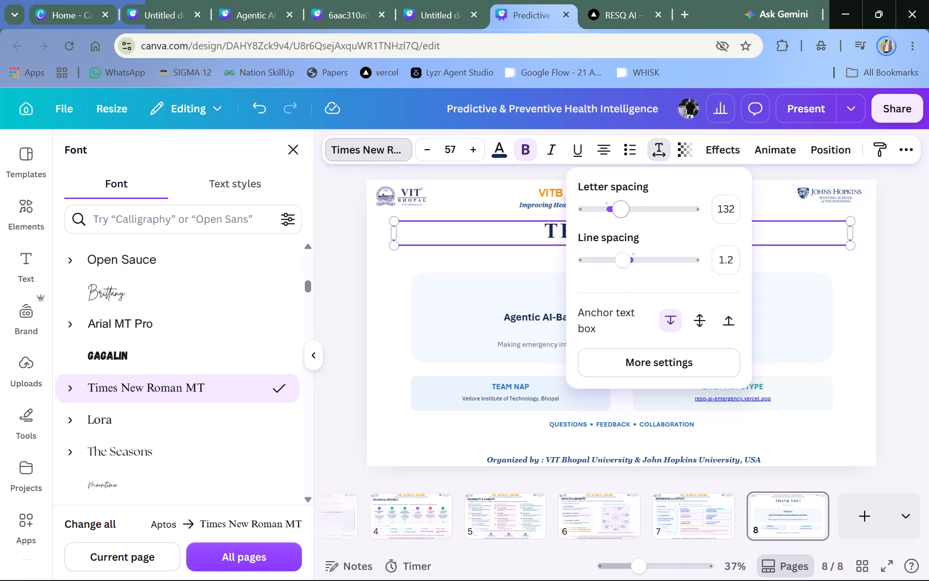
pyautogui.click(611, 208)
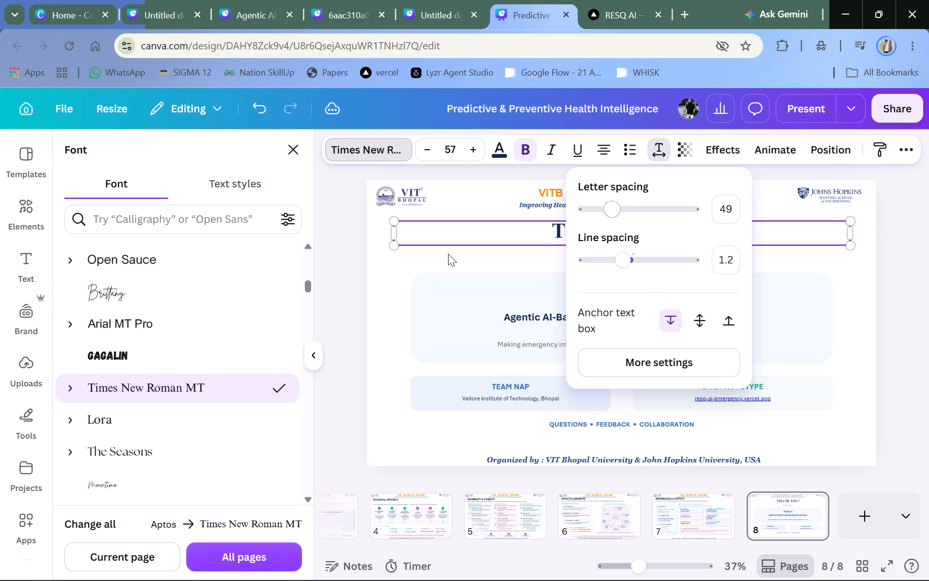
pyautogui.click(324, 269)
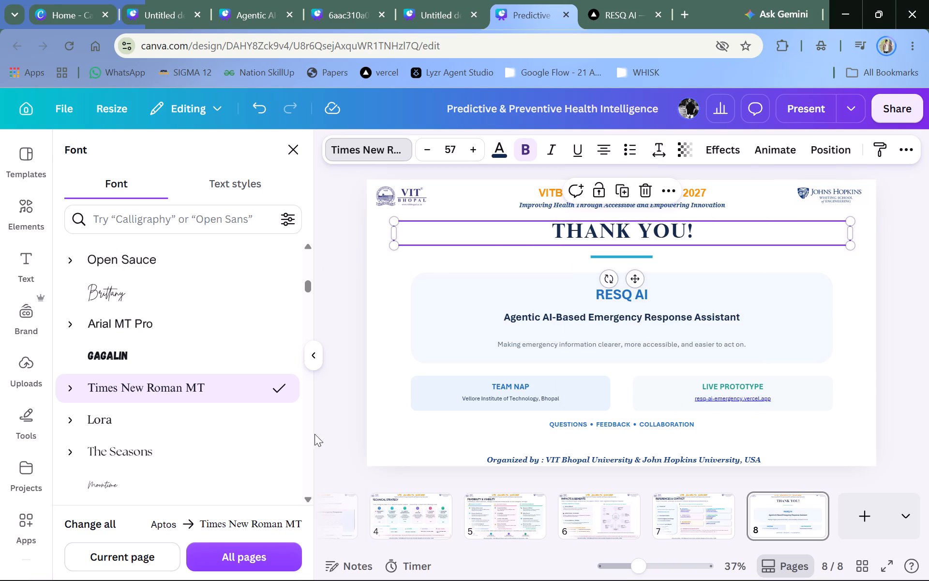
# Change the THANK YOU! title's font to The Seasons and browse further fonts.
pyautogui.click(122, 453)
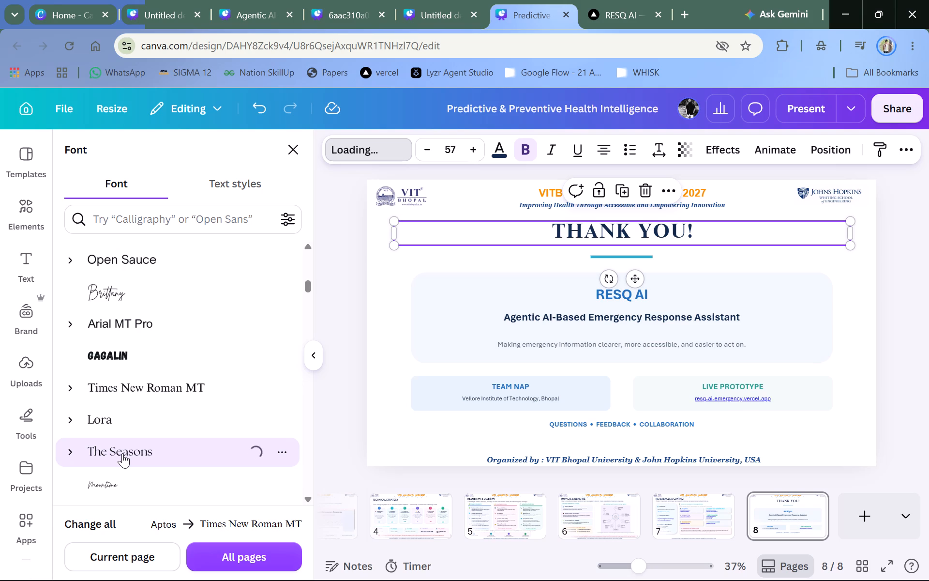
pyautogui.scroll(-2, 122, 453)
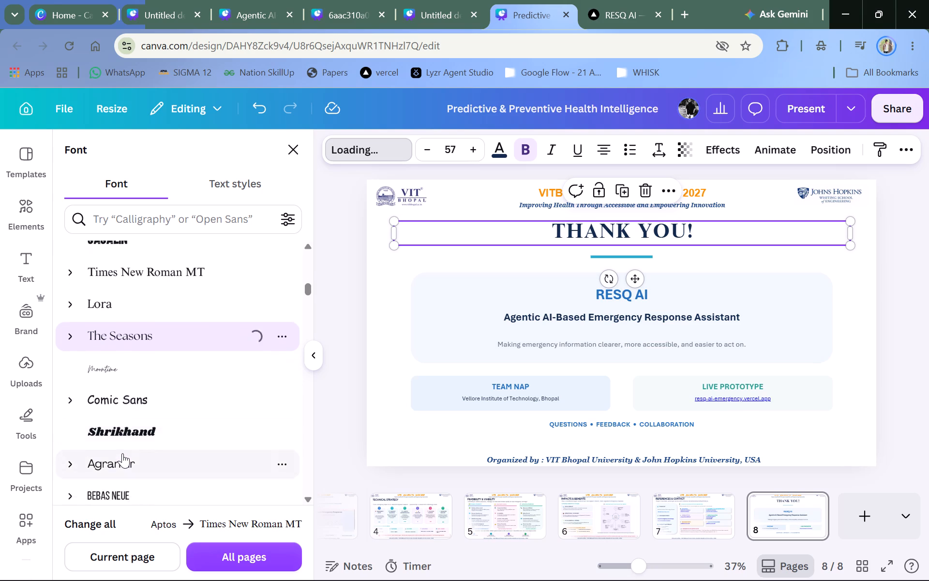
pyautogui.scroll(-1, 122, 453)
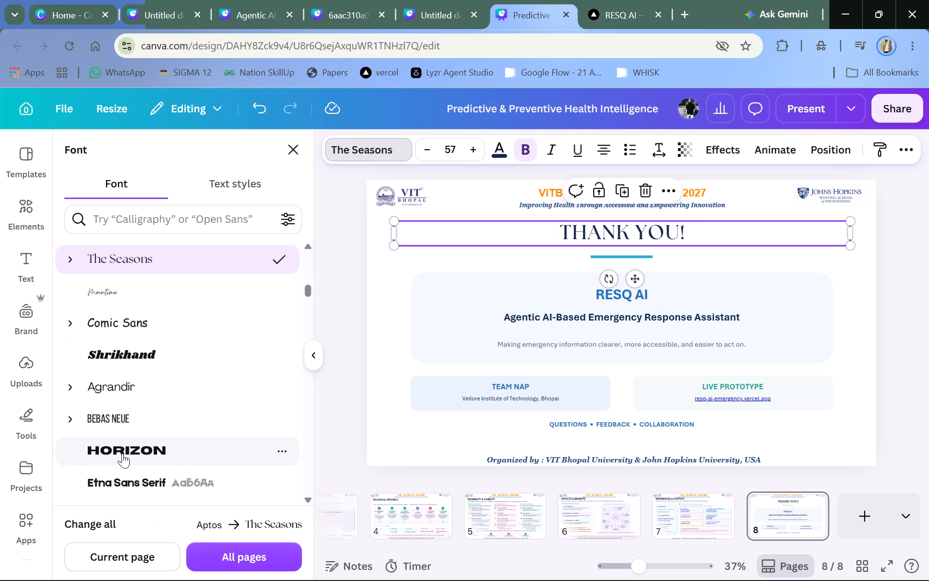
# Change the THANK YOU! title's font to Horizon.
pyautogui.click(122, 453)
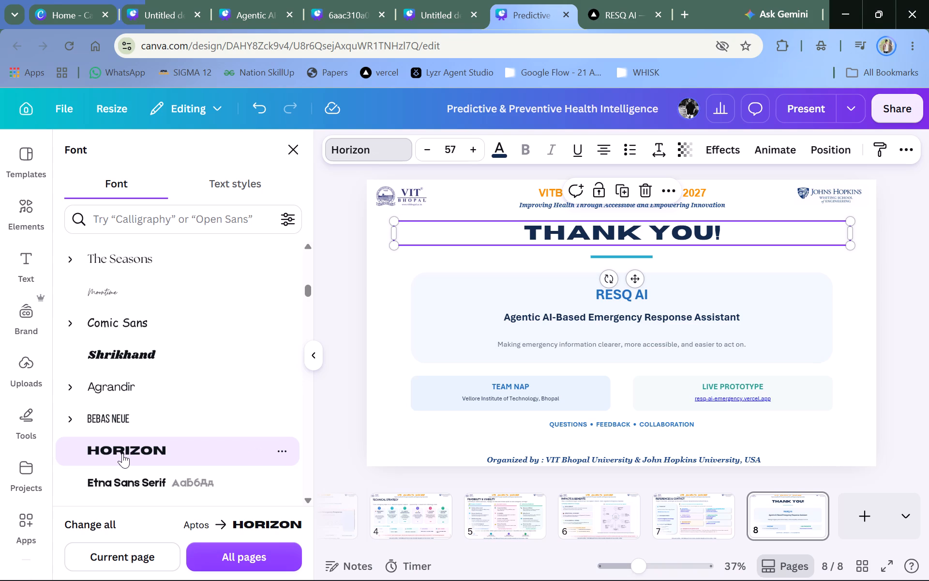
pyautogui.doubleClick(337, 304)
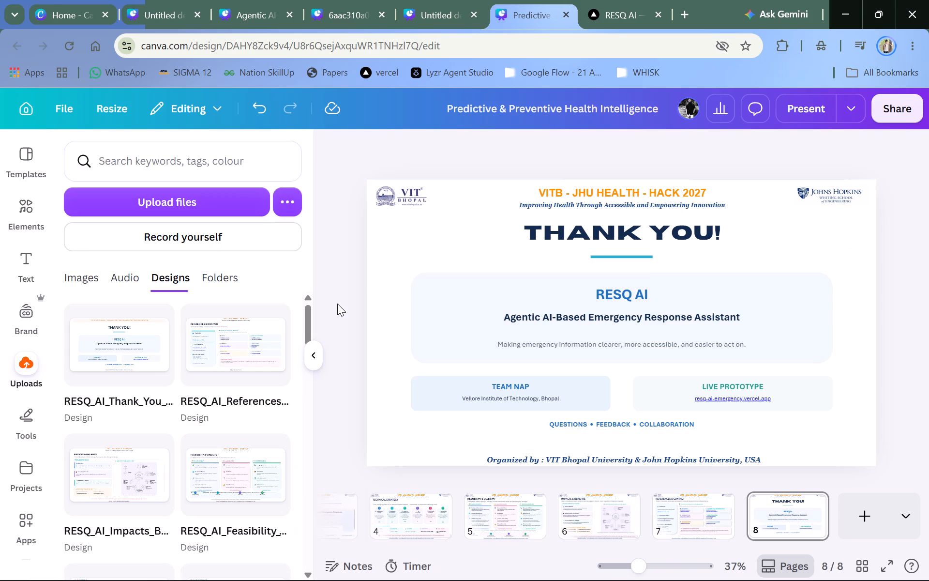
# Set the RESQ AI heading's font size to 41.5 and the Agentic AI-Based Emergency Response Assistant line's to 31.
pyautogui.click(577, 291)
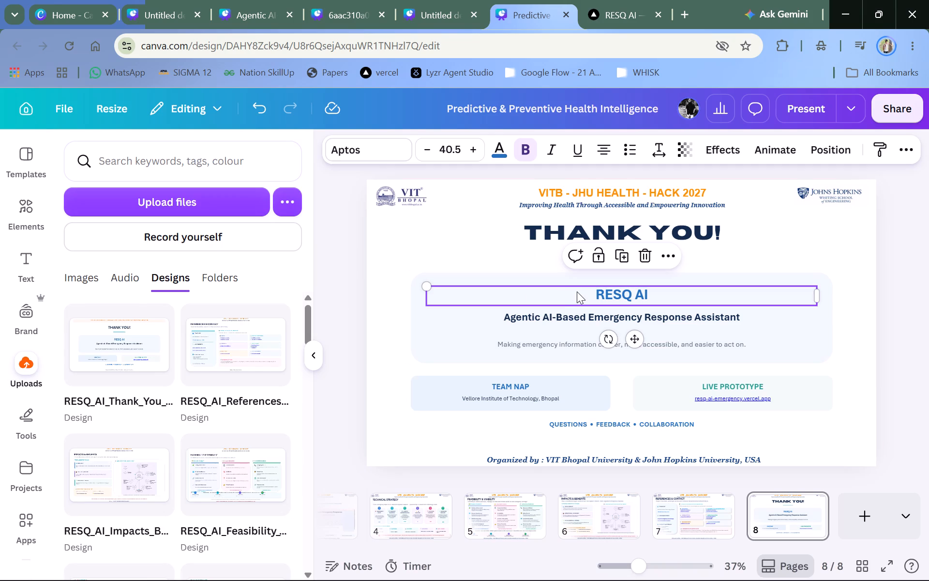
pyautogui.click(470, 158)
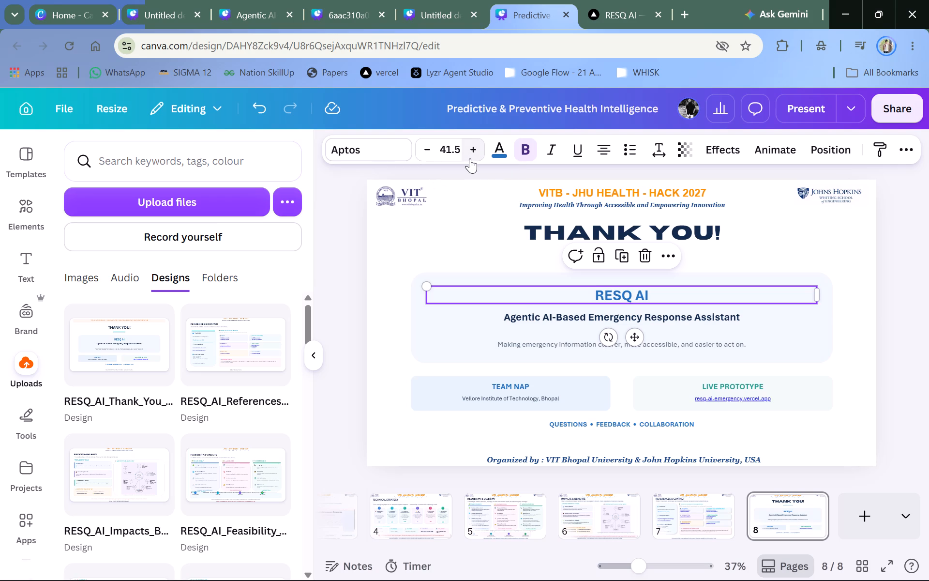
pyautogui.click(343, 238)
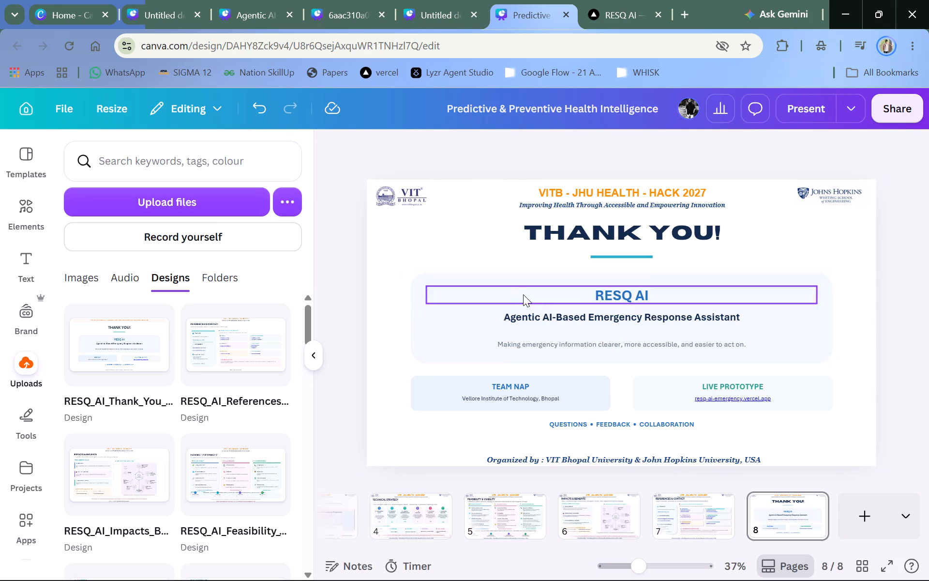
pyautogui.click(550, 315)
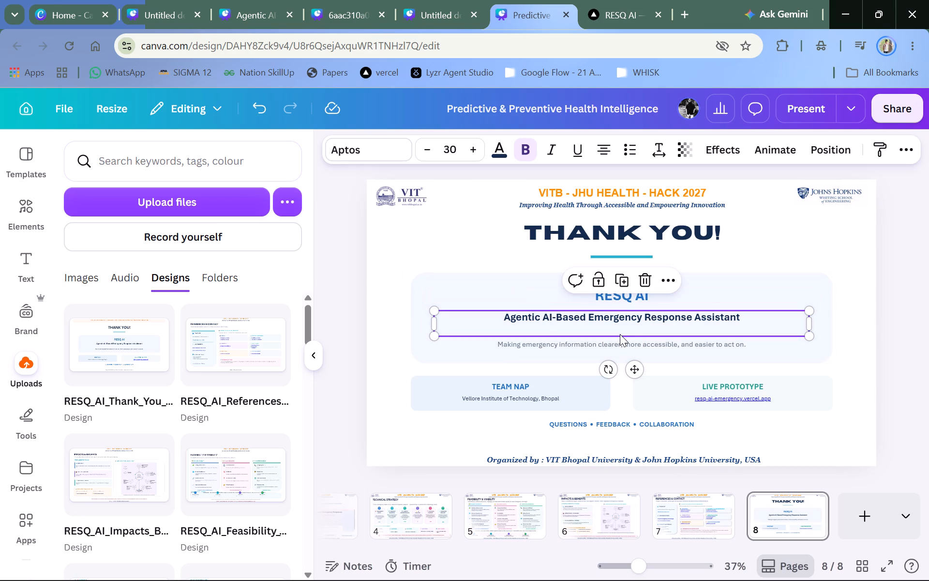
pyautogui.click(478, 146)
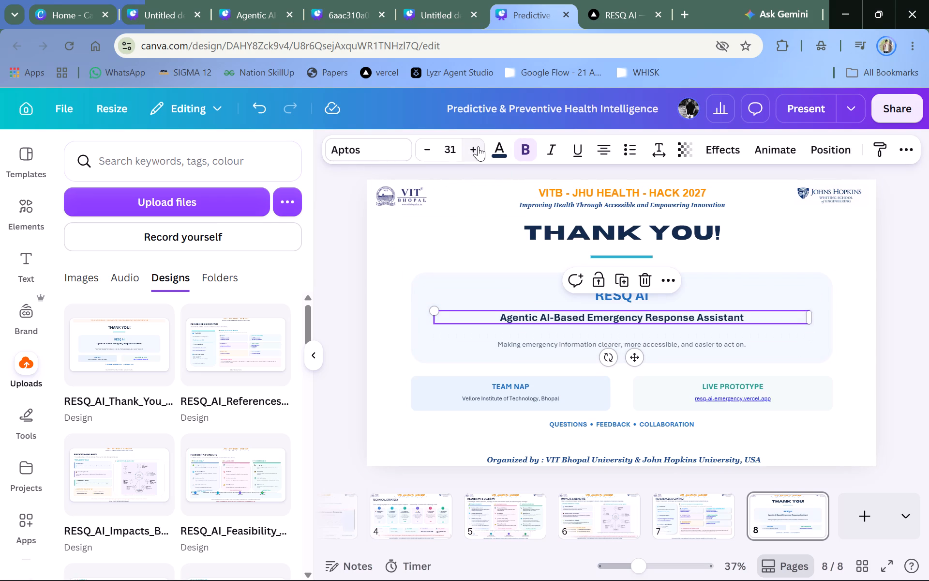
# Set the font size of the tagline about making emergency information clearer to 25.
pyautogui.click(510, 349)
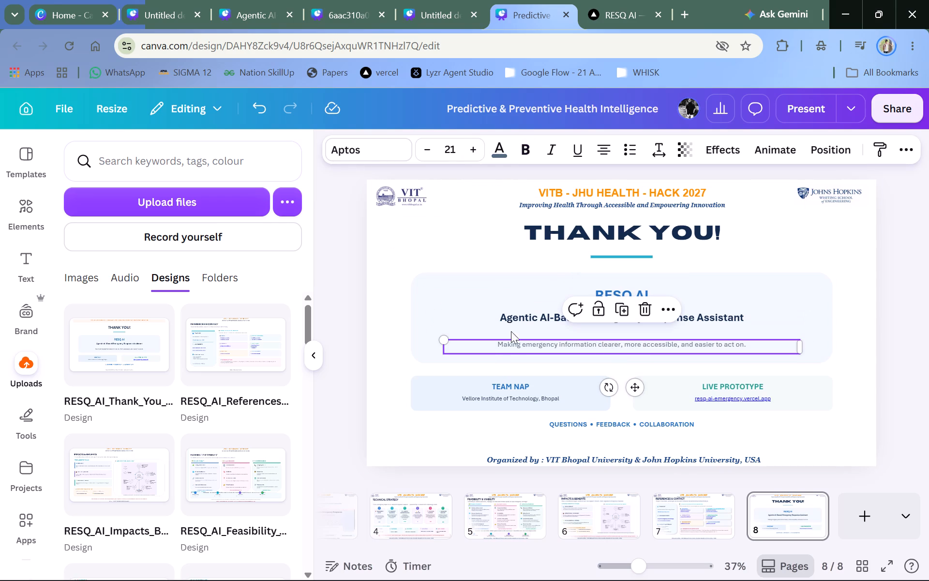
pyautogui.doubleClick(482, 152)
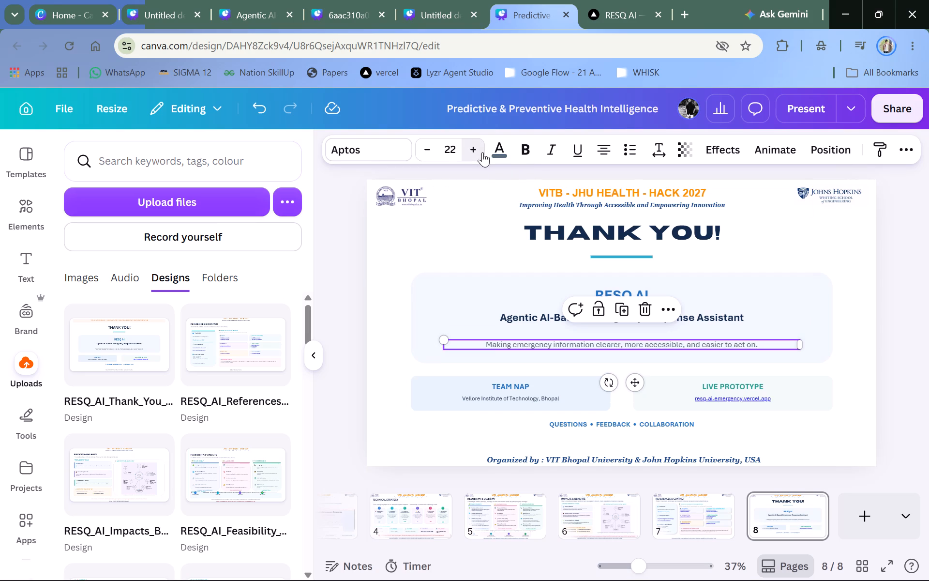
pyautogui.doubleClick(482, 152)
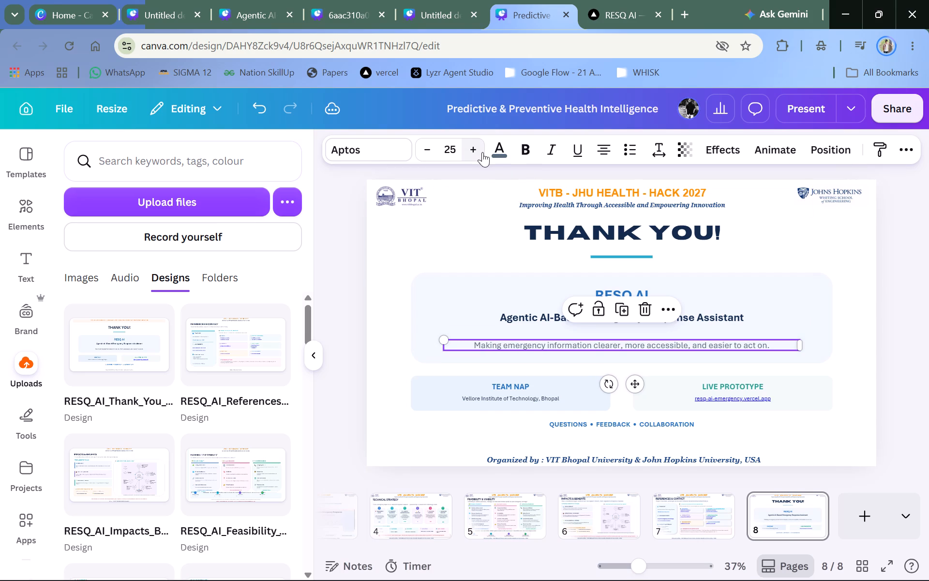
pyautogui.click(338, 281)
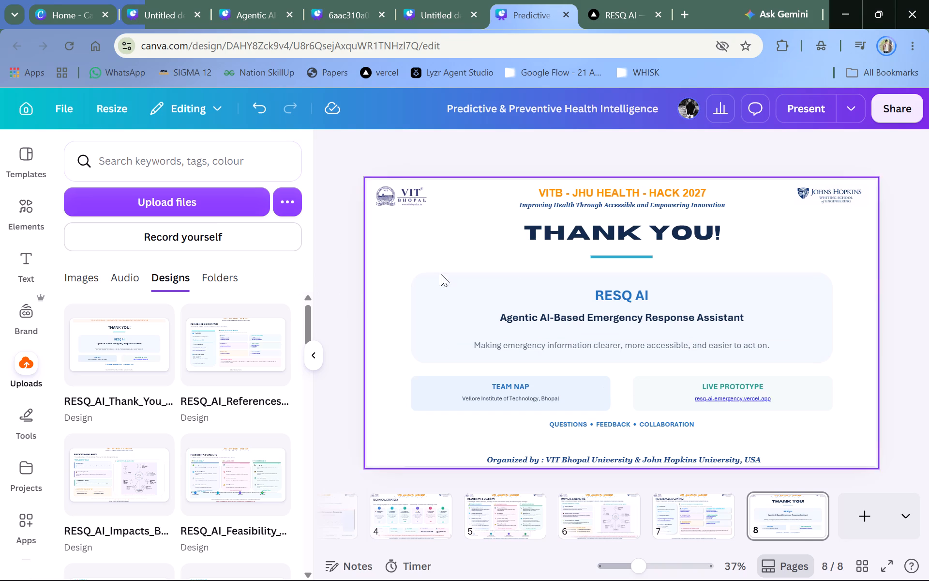
# Set the TEAM NAP heading's font size to 25.5 and enlarge the LIVE PROTOTYPE heading to match.
pyautogui.click(519, 382)
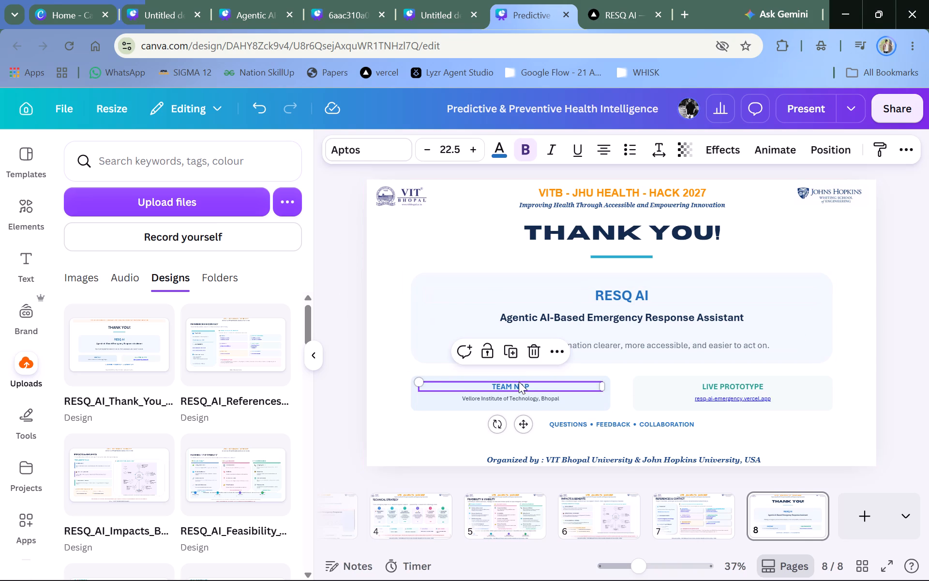
pyautogui.click(467, 138)
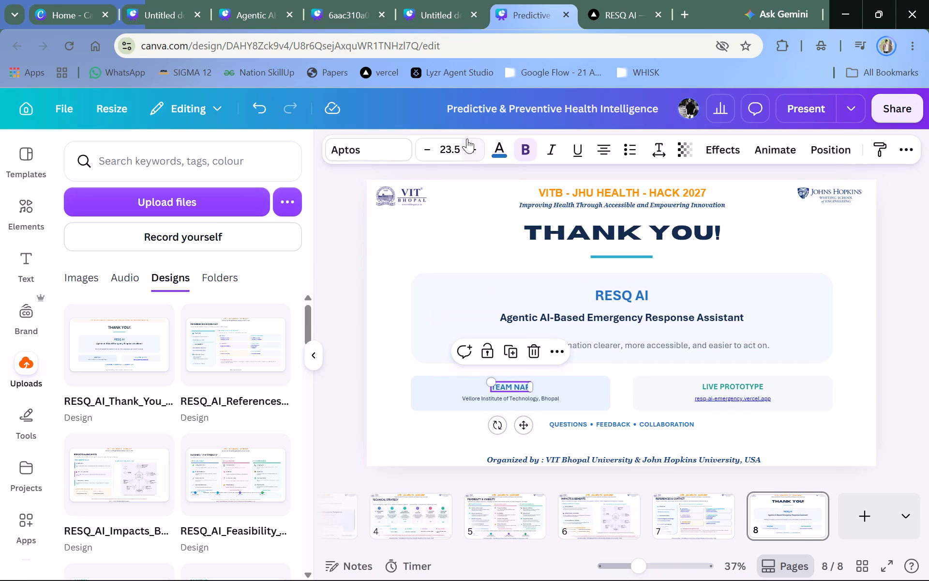
pyautogui.click(467, 138)
pyautogui.click(467, 138)
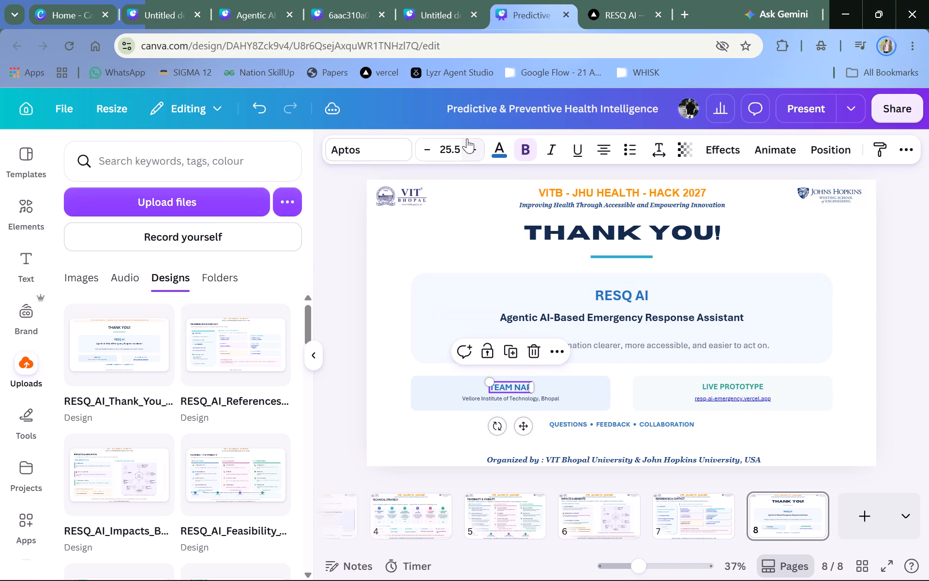
pyautogui.click(725, 383)
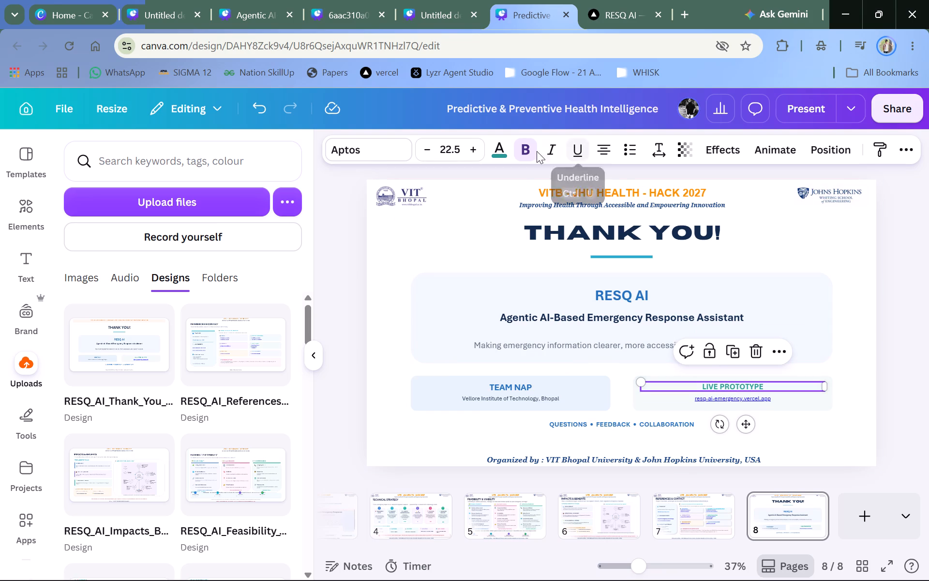
pyautogui.doubleClick(482, 155)
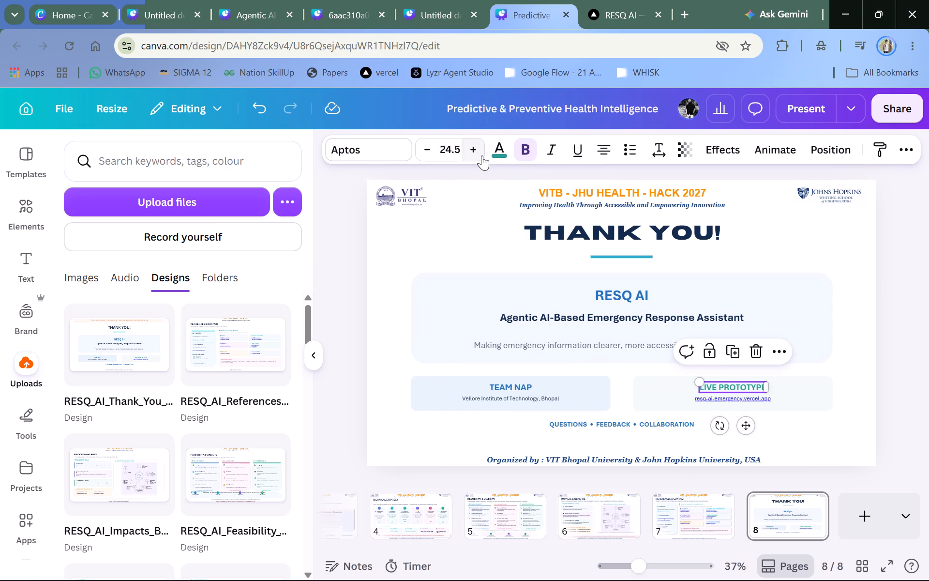
pyautogui.click(482, 155)
# Set the font size of the institute line under TEAM NAP and the prototype link under LIVE PROTOTYPE to 20.5.
pyautogui.click(505, 394)
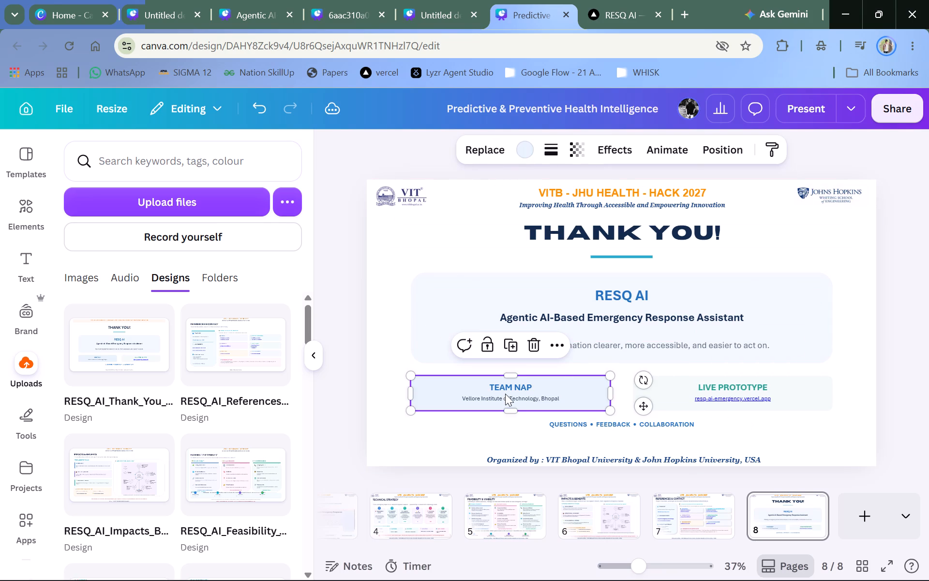
pyautogui.click(510, 399)
pyautogui.doubleClick(471, 139)
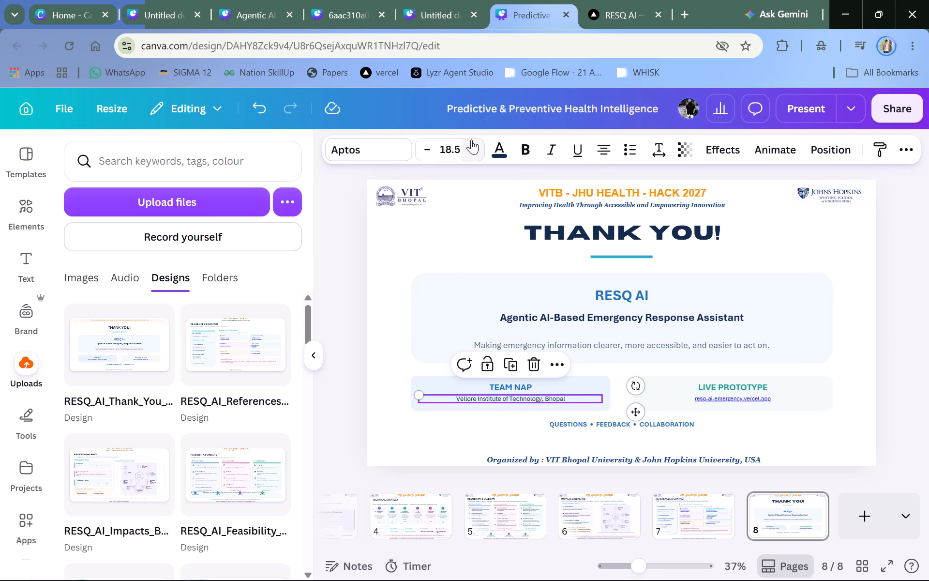
pyautogui.doubleClick(471, 139)
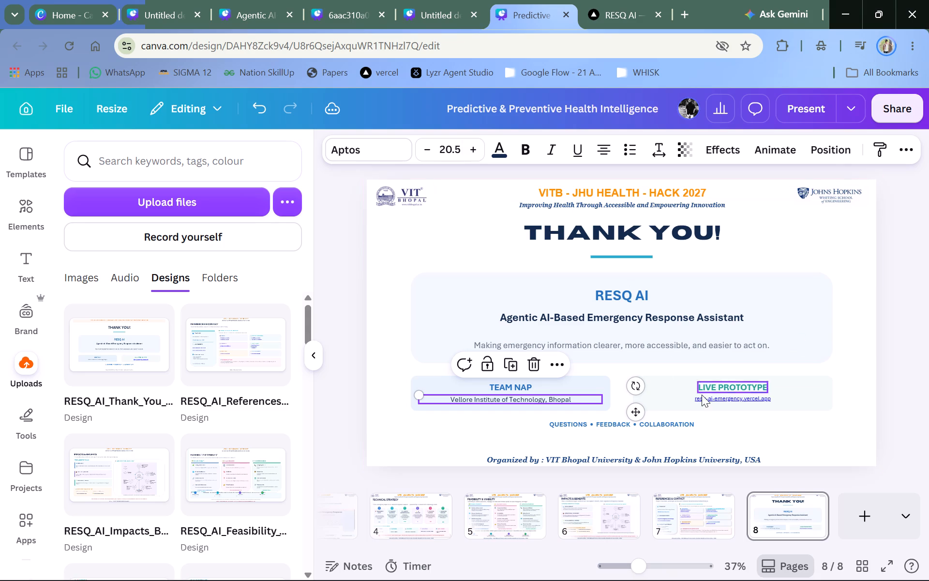
pyautogui.click(704, 396)
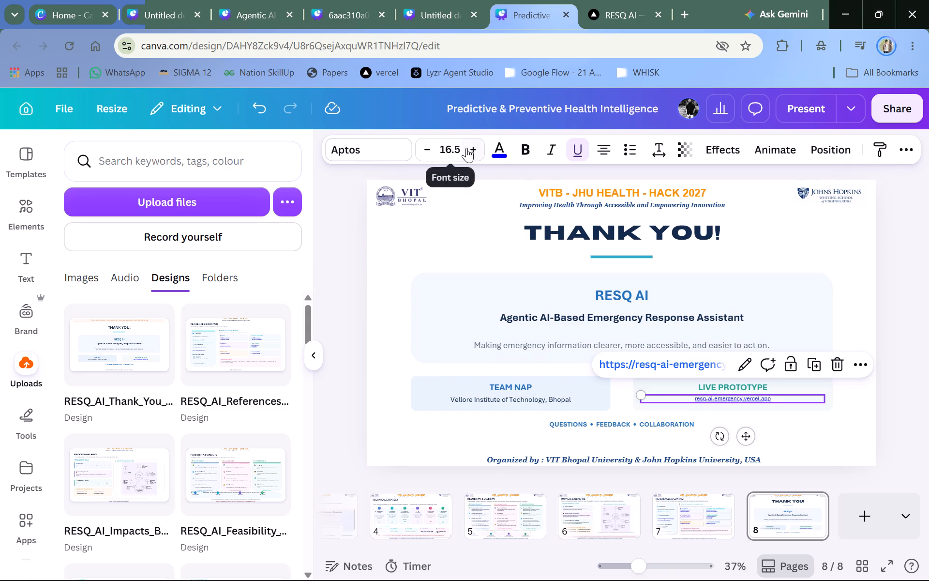
pyautogui.doubleClick(466, 148)
pyautogui.doubleClick(466, 148)
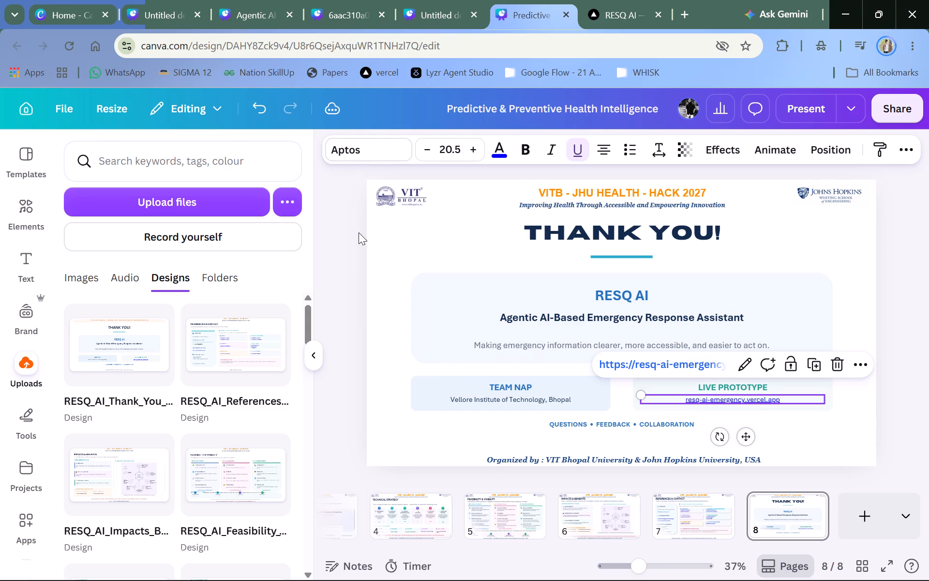
pyautogui.click(359, 232)
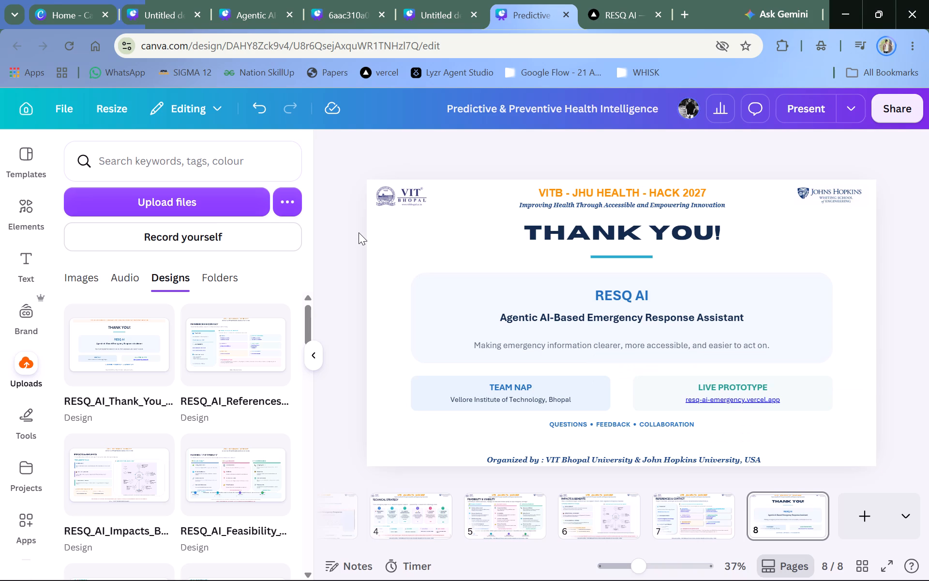
# Enlarge the QUESTIONS • FEEDBACK • COLLABORATION line's font size by two increments.
pyautogui.click(637, 427)
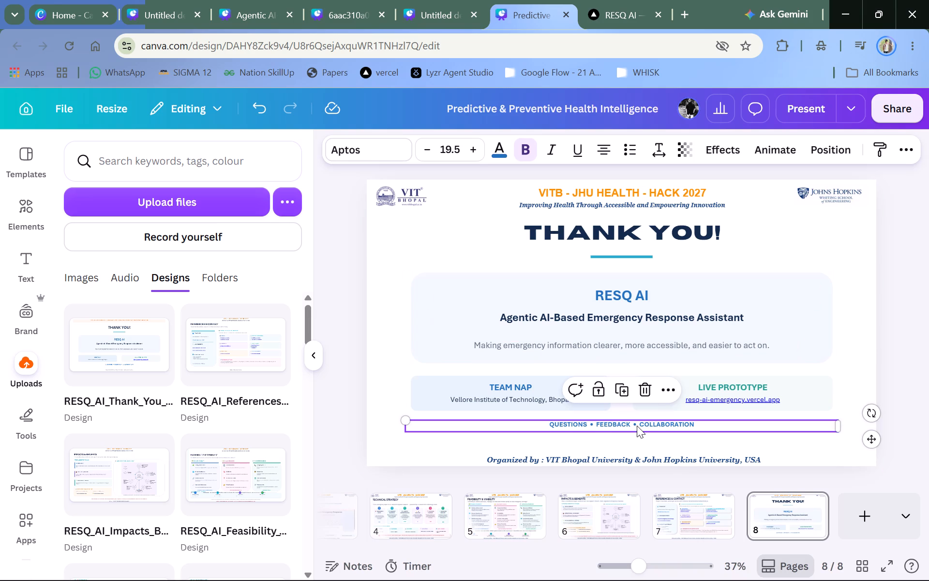
pyautogui.click(473, 160)
pyautogui.click(473, 160)
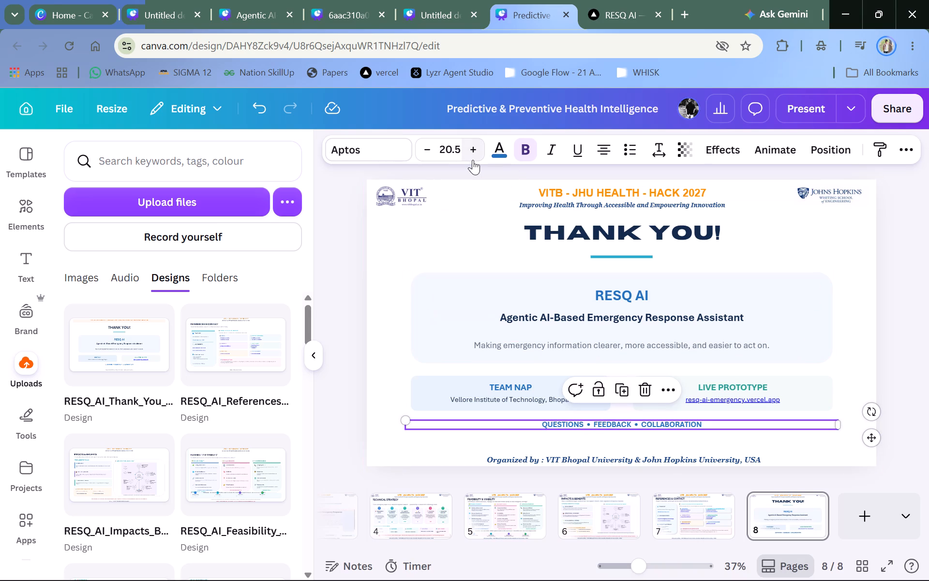
pyautogui.click(350, 270)
pyautogui.click(350, 270)
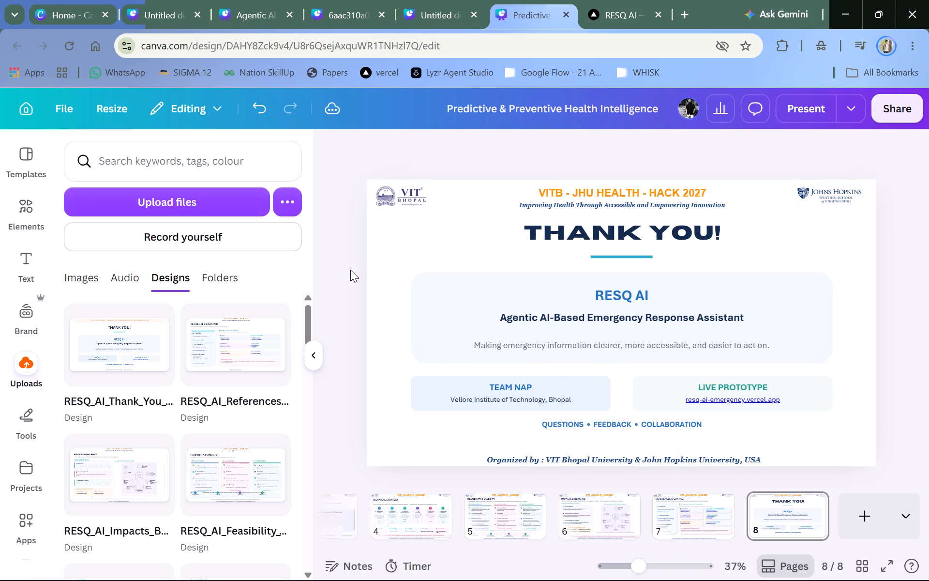
# Search the web for "hack n hill 2026" in a new browser tab and look through the results.
pyautogui.click(678, 13)
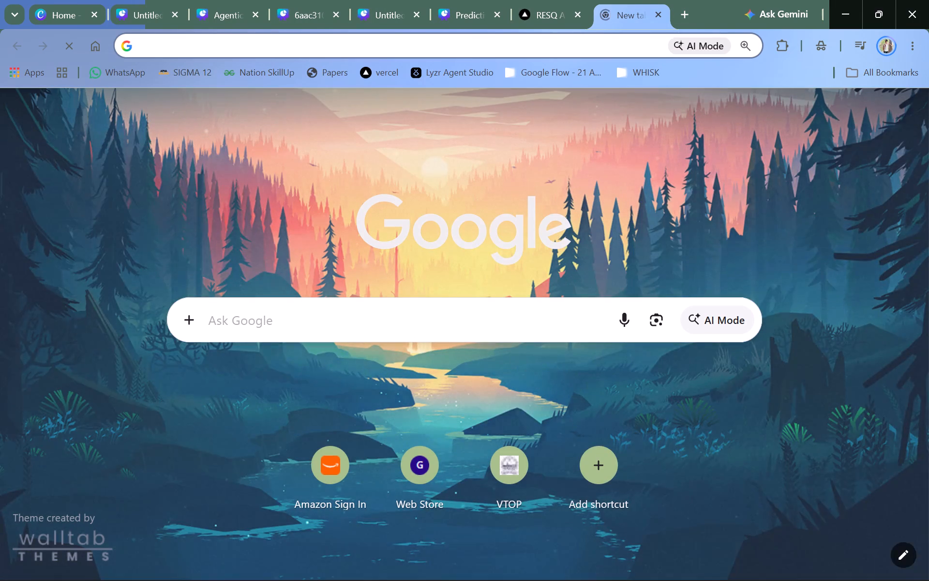
pyautogui.click(643, 46)
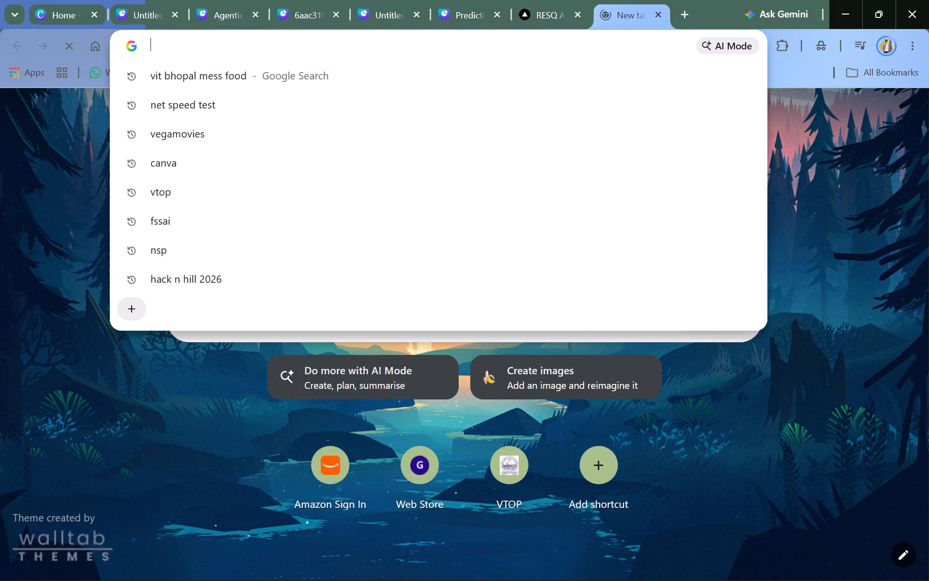
pyautogui.write('hacl')
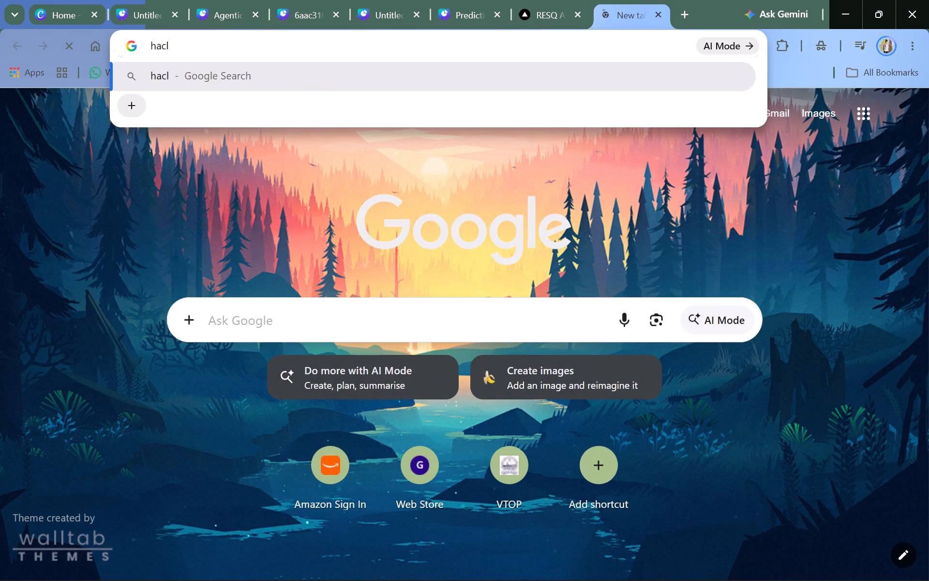
pyautogui.press('BackSpace')
pyautogui.click(300, 104)
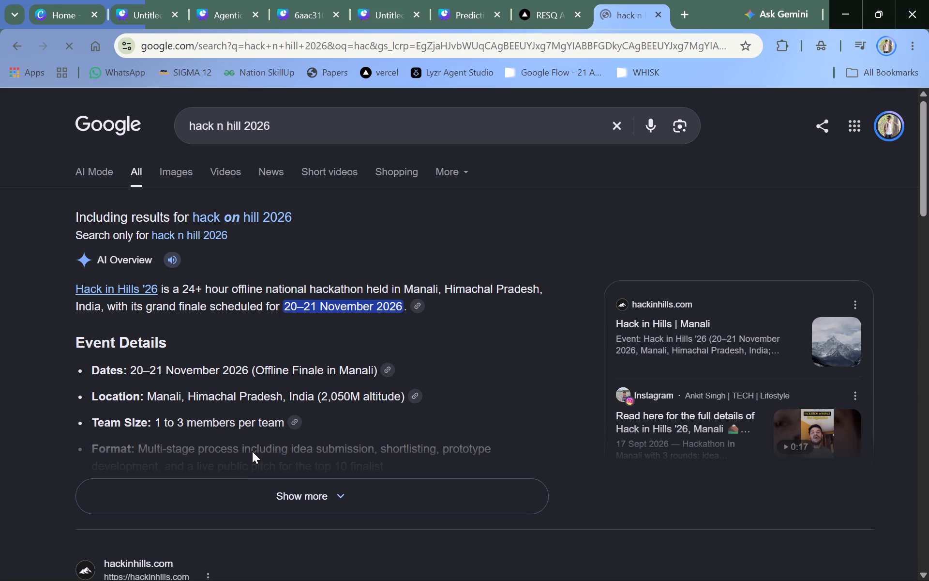
pyautogui.scroll(-2, 285, 492)
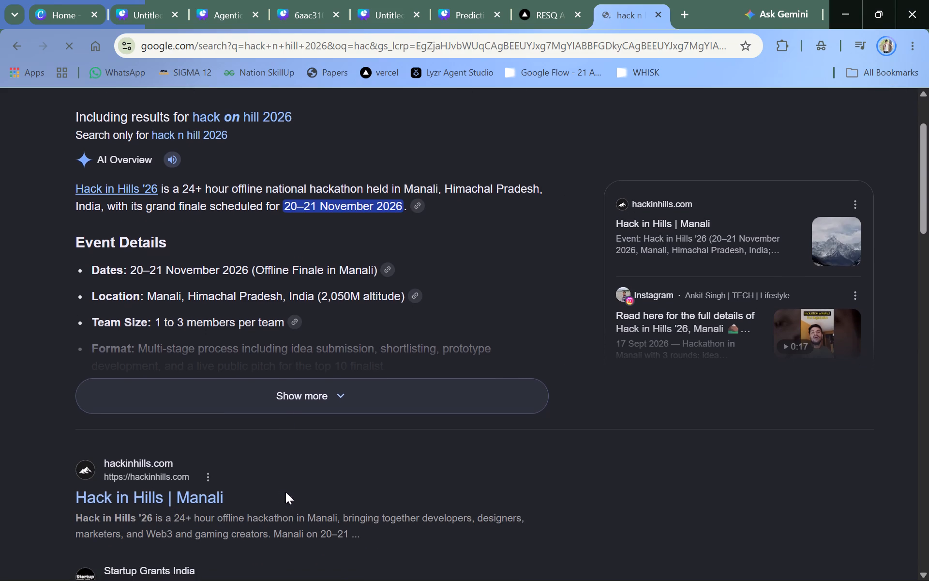
pyautogui.scroll(-4, 200, 489)
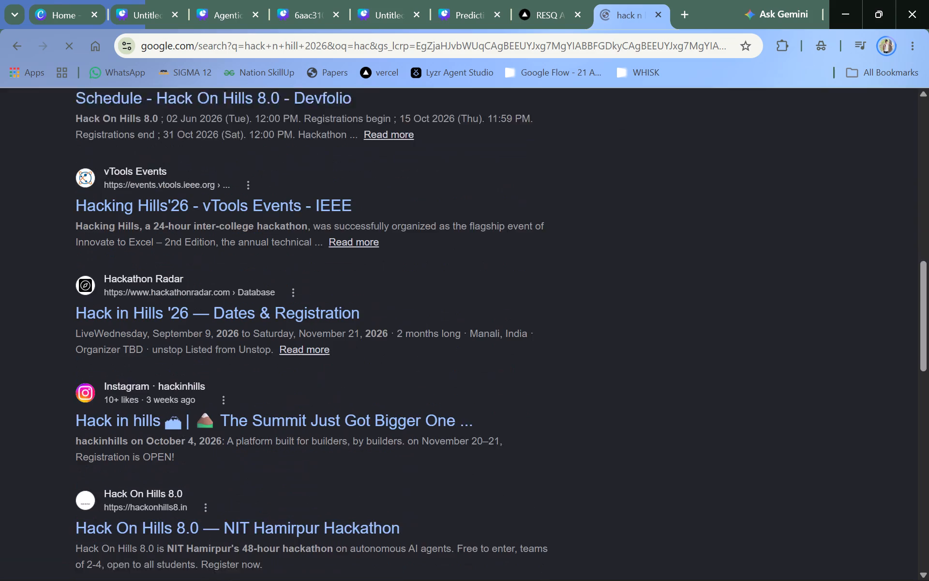
pyautogui.scroll(6, 295, 186)
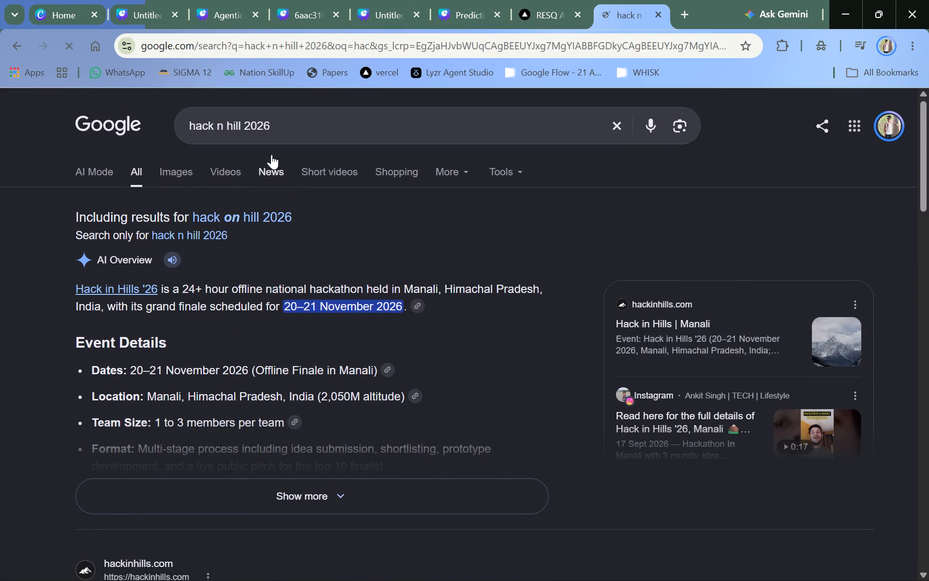
# Refine the web search to "hack n hill 2026 unstop".
pyautogui.click(290, 131)
pyautogui.press('space')
pyautogui.write('unstop')
pyautogui.press('Return')
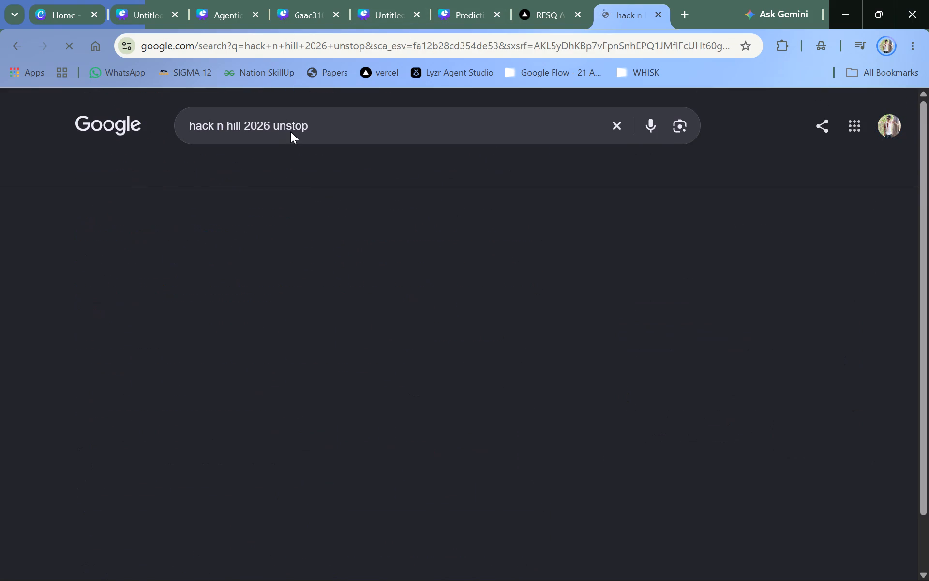
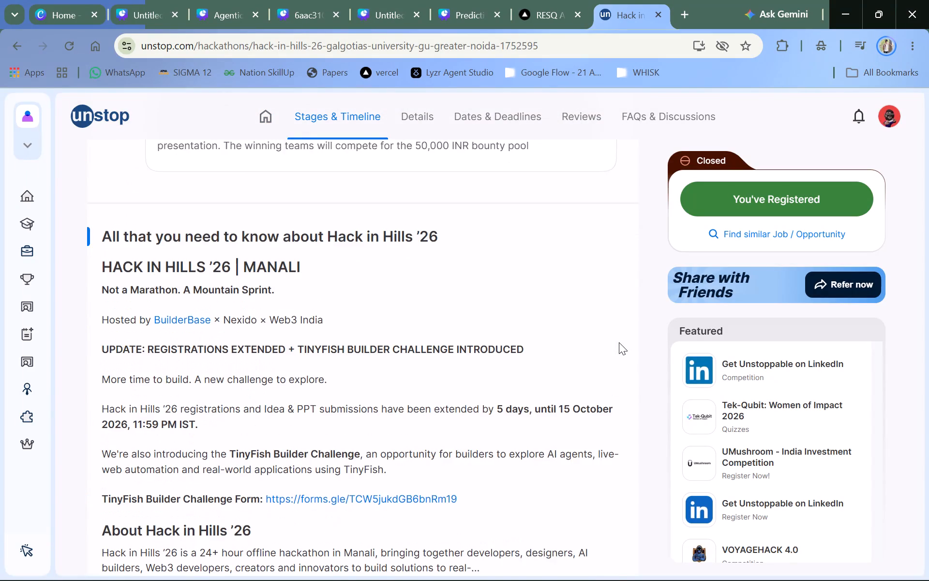
# Review the Hack in Hills '26 listing on Unstop, examining its stages and timelines and the event details section.
pyautogui.scroll(-1, 619, 342)
pyautogui.scroll(3, 619, 342)
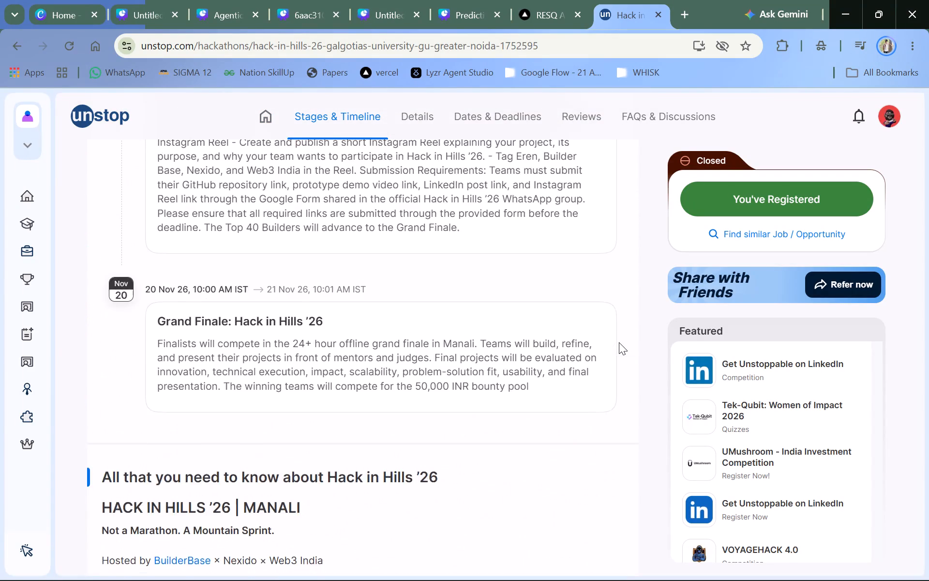
pyautogui.scroll(2, 619, 342)
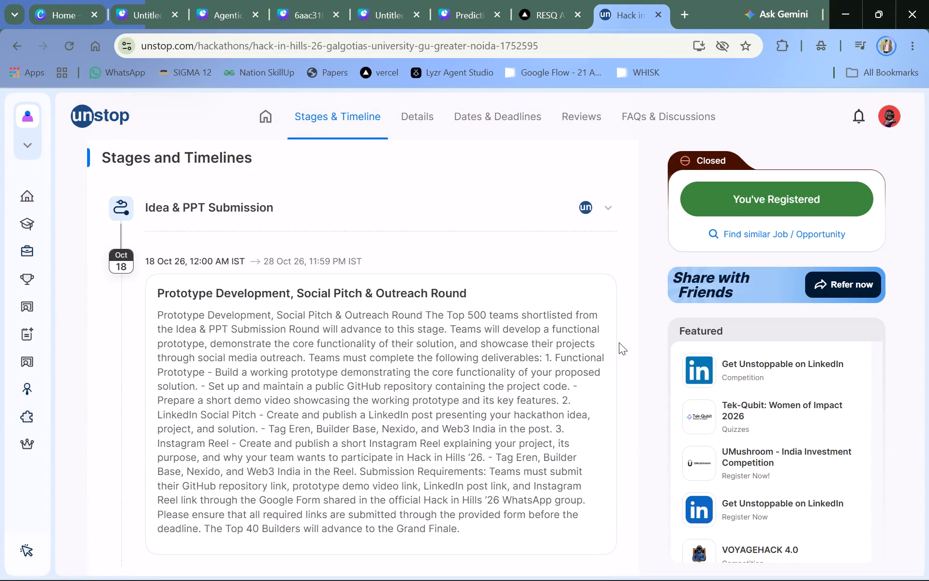
pyautogui.scroll(-1, 619, 342)
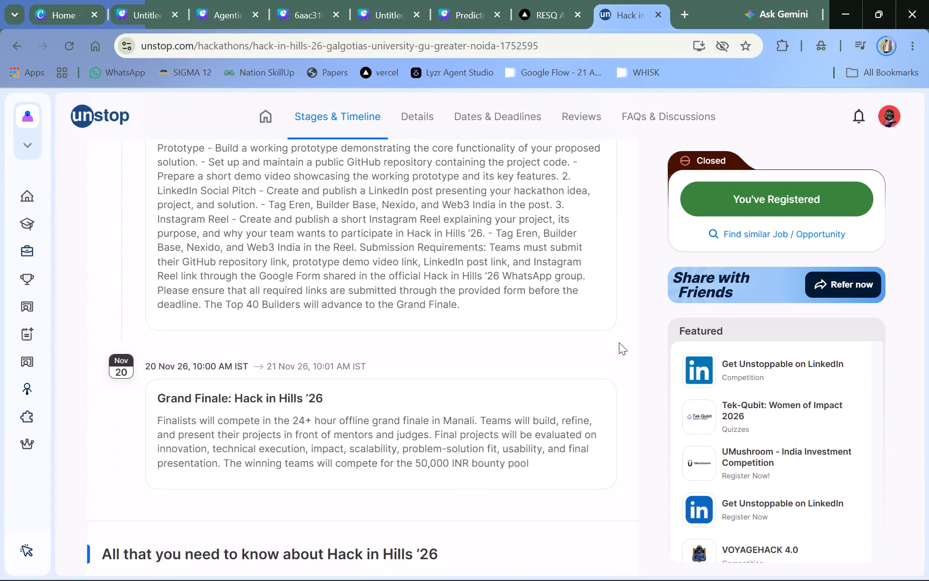
pyautogui.scroll(-3, 619, 342)
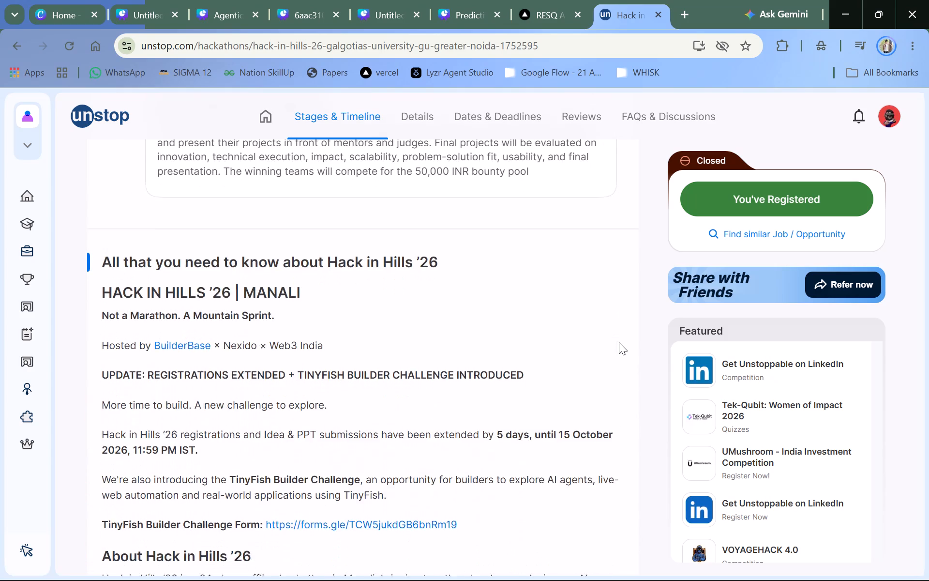
pyautogui.scroll(-2, 619, 342)
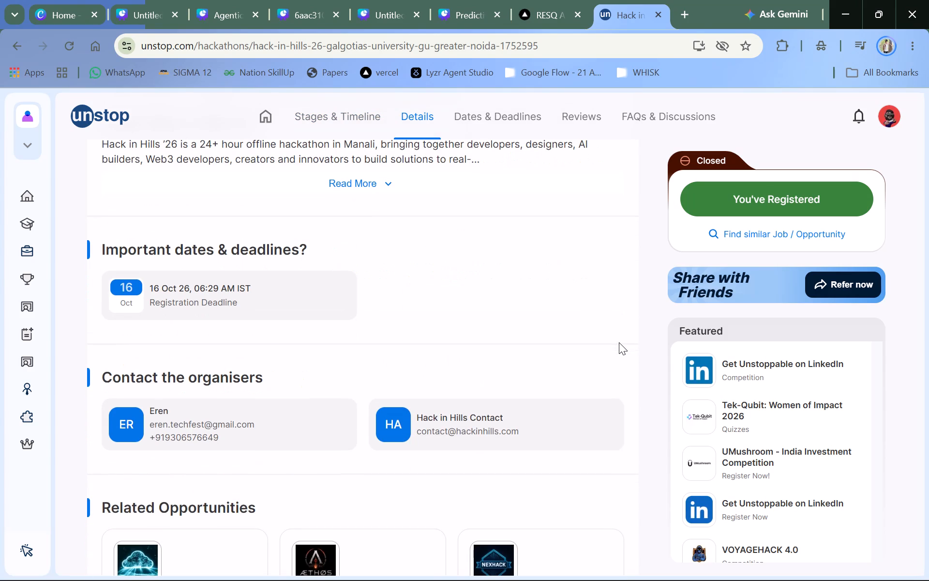
# Expand the full Hack in Hills '26 description and read through its TinyFish Builder Challenge, hackathon rounds and timeline.
pyautogui.click(380, 182)
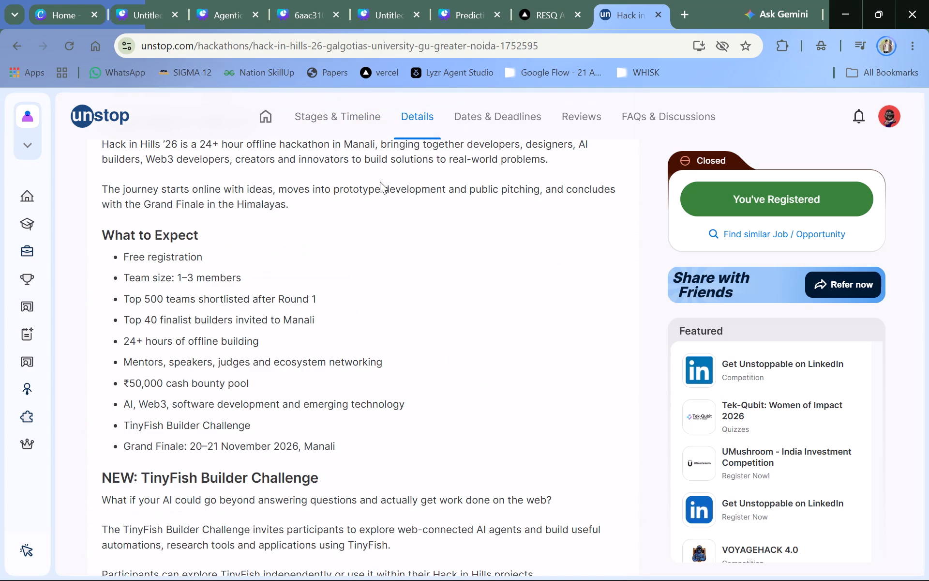
pyautogui.scroll(-4, 380, 182)
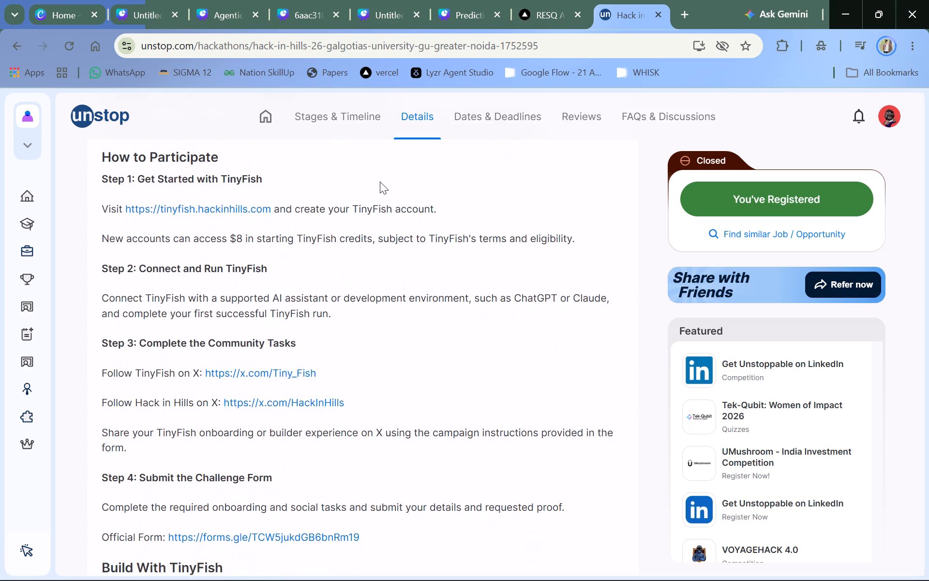
pyautogui.scroll(-3, 380, 182)
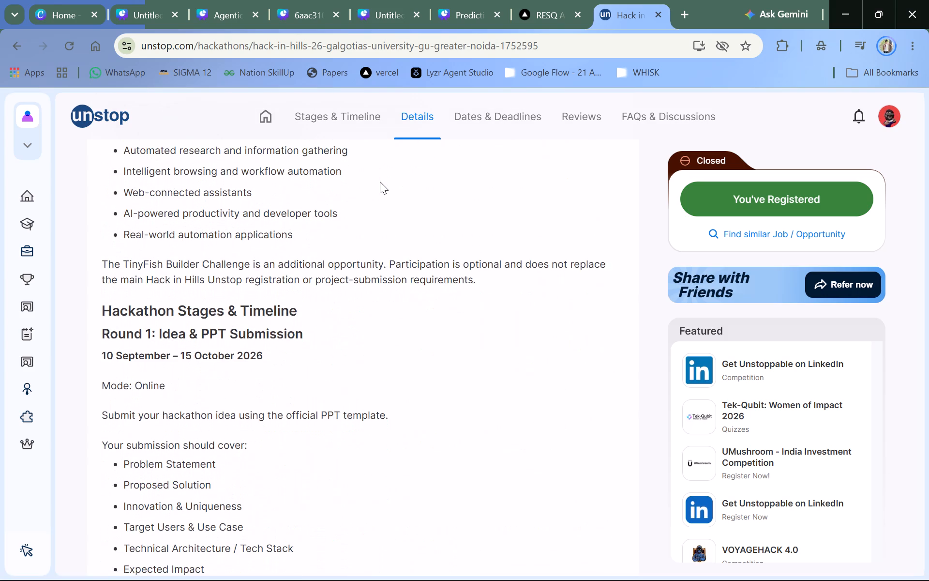
pyautogui.scroll(-8, 380, 182)
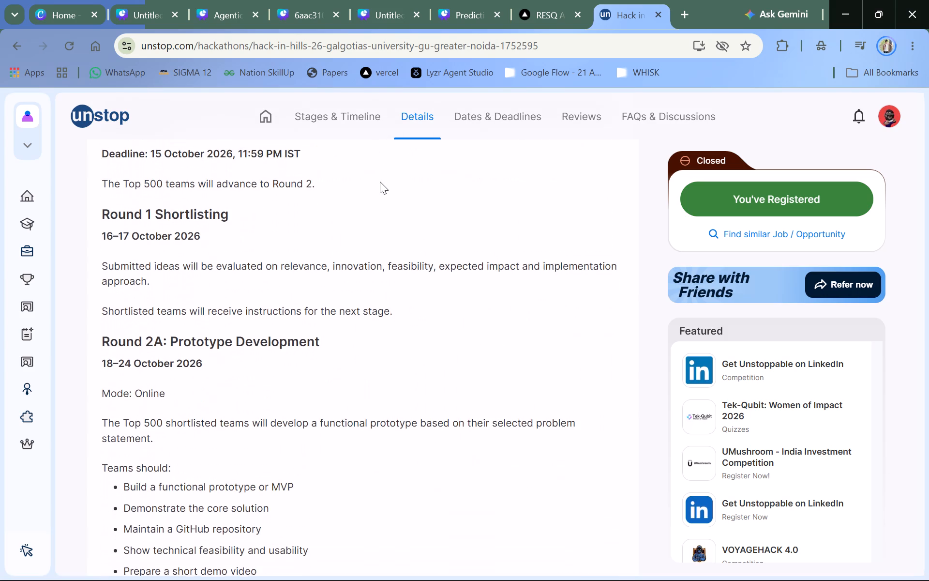
pyautogui.scroll(-2, 380, 182)
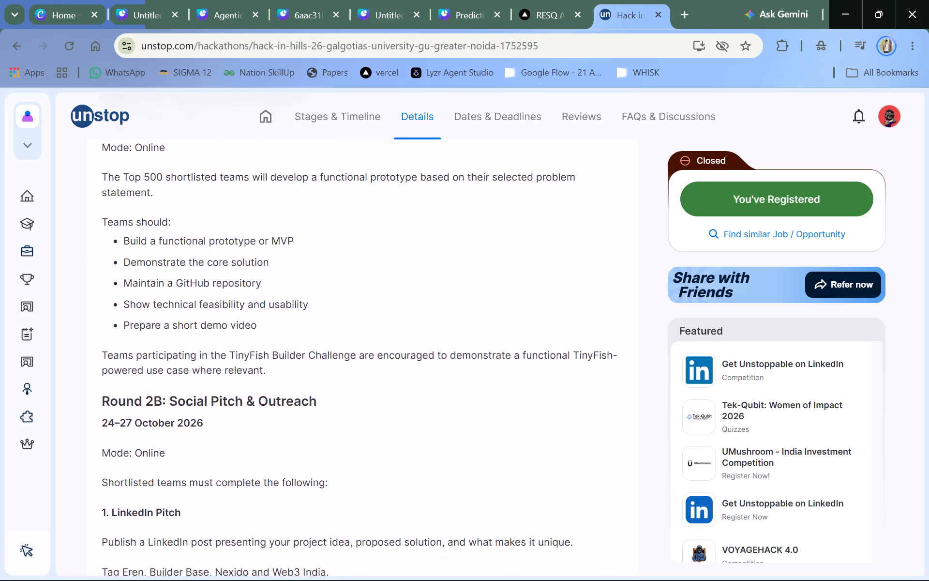
pyautogui.scroll(-3, 380, 182)
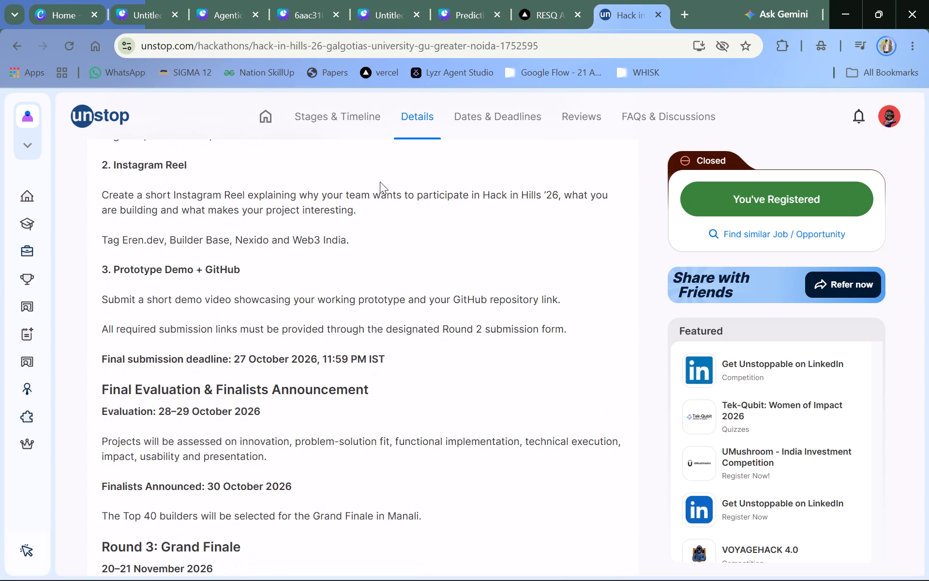
pyautogui.scroll(-3, 380, 182)
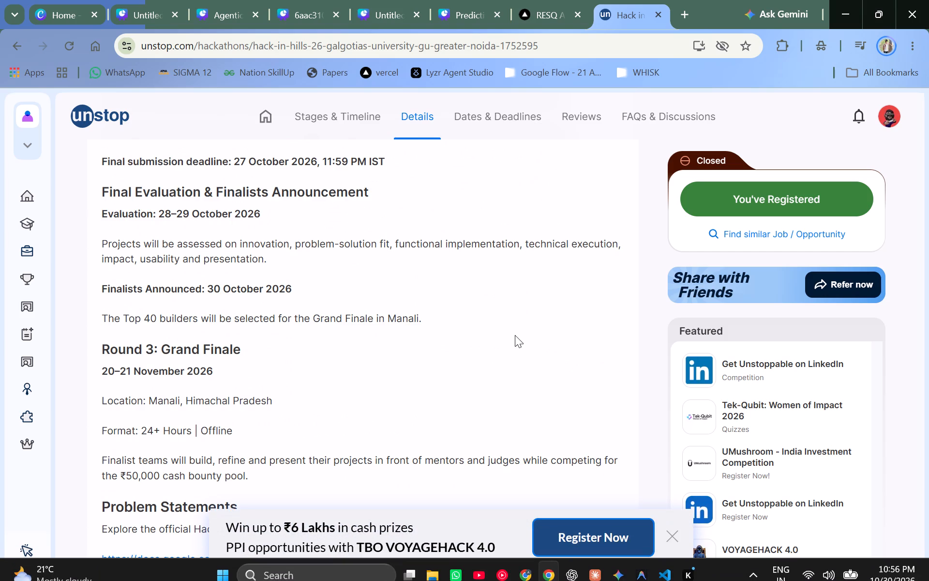
# Examine the rest of the Hack in Hills '26 listing, including Problem Statements, Important Links, deadlines and closing sections.
pyautogui.scroll(-3, 515, 335)
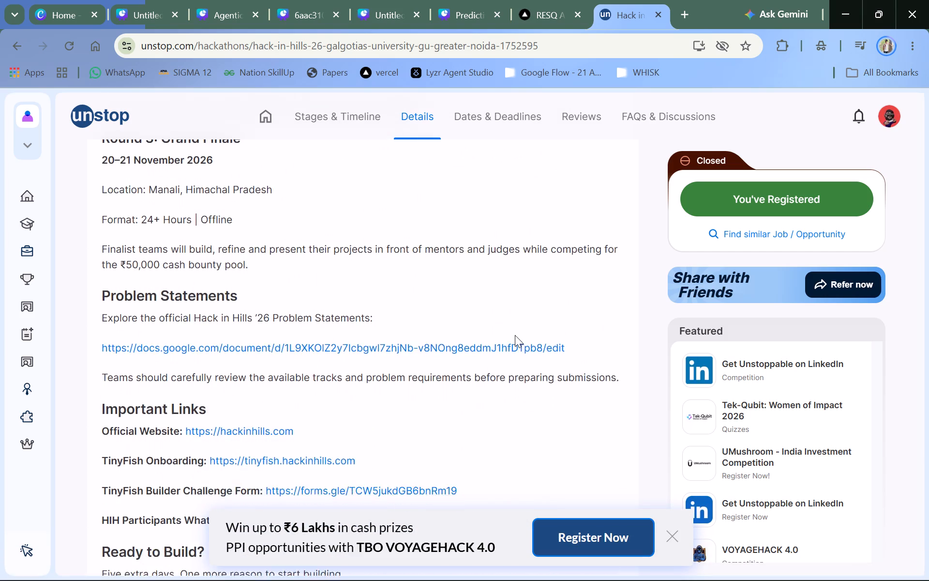
pyautogui.scroll(-2, 515, 335)
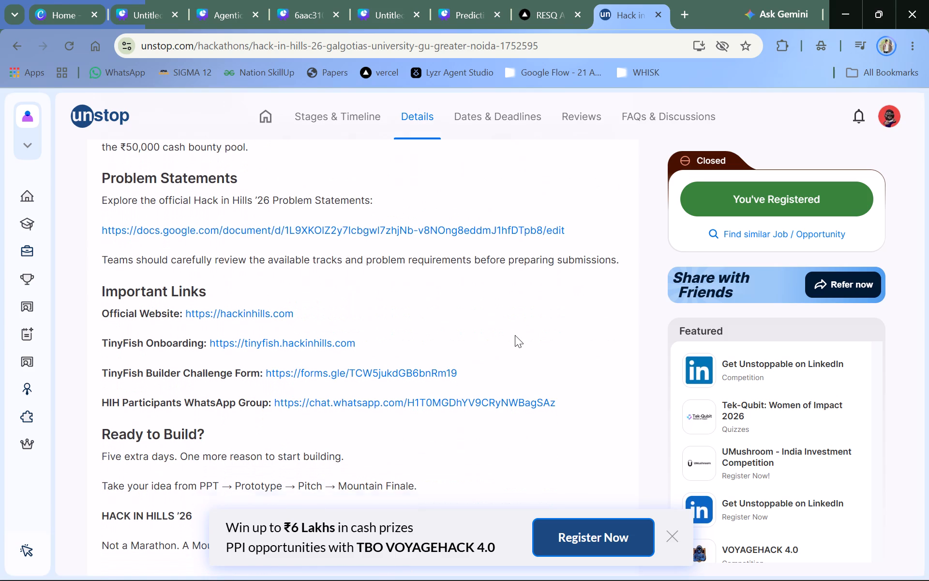
pyautogui.scroll(-3, 515, 335)
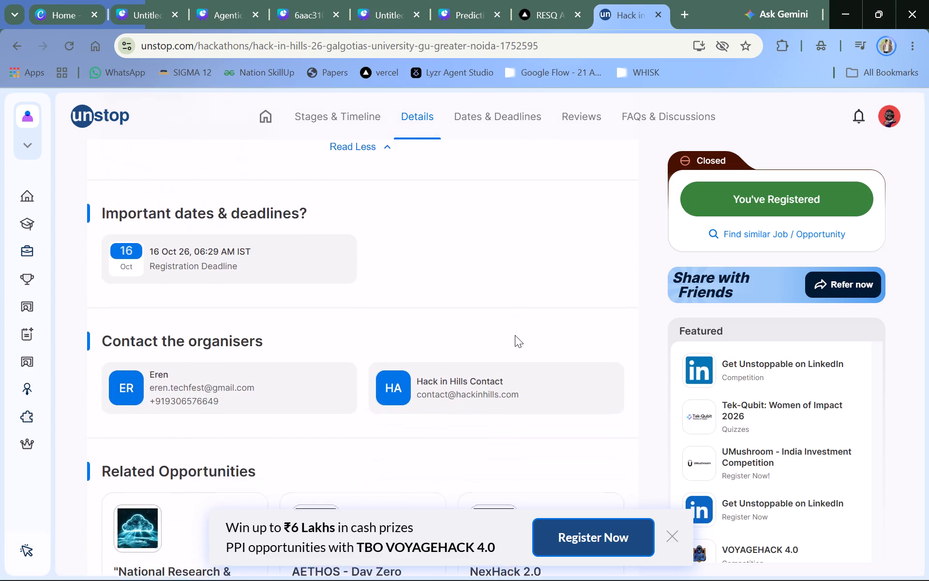
pyautogui.scroll(-3, 515, 335)
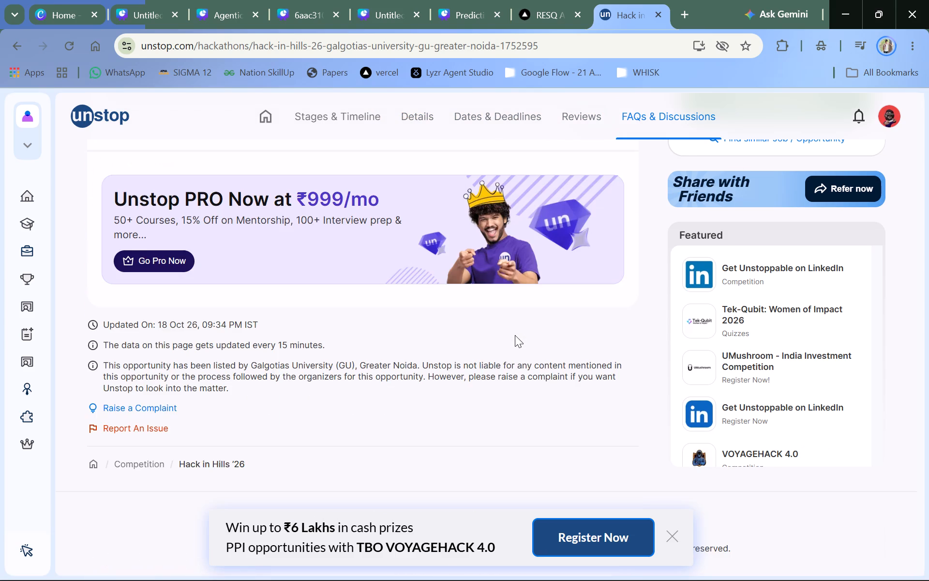
pyautogui.scroll(5, 515, 335)
pyautogui.scroll(-4, 515, 335)
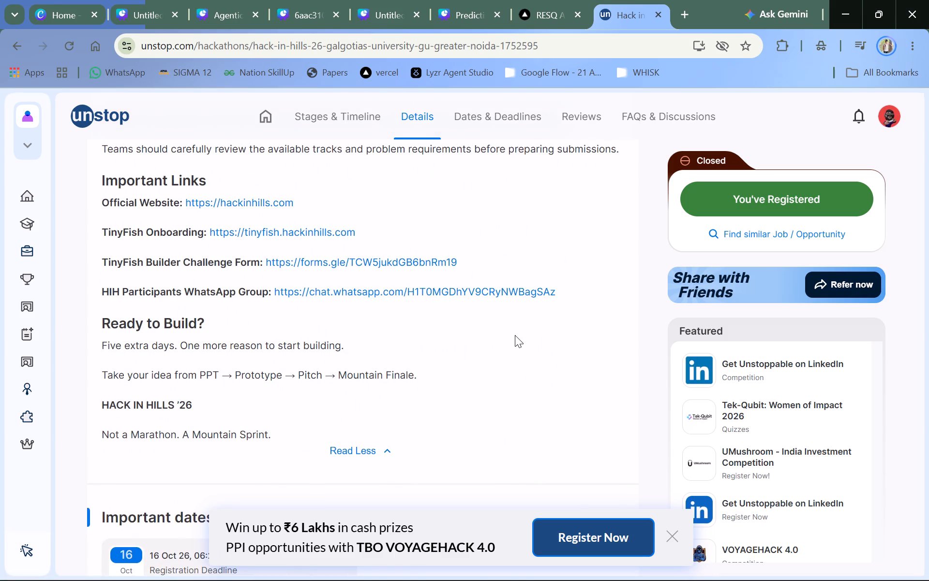
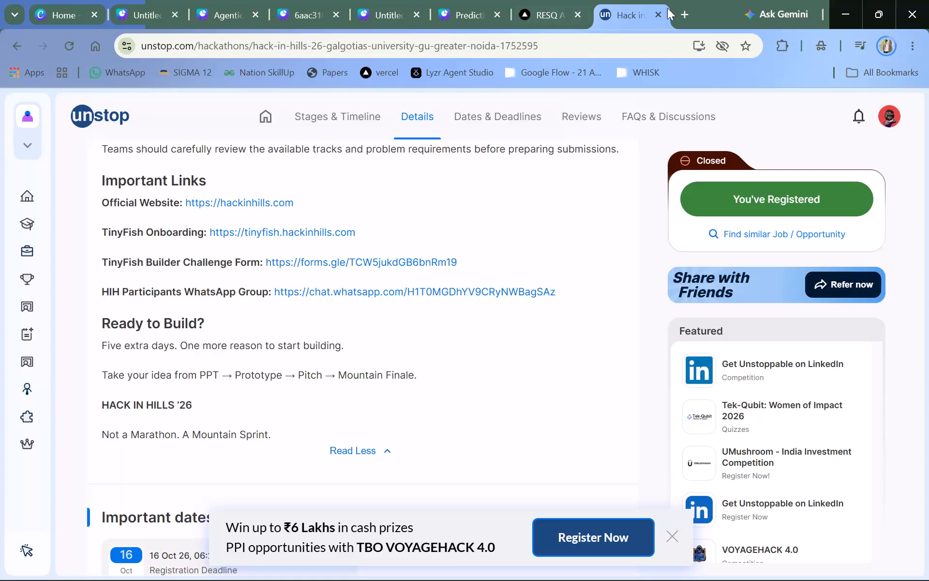
# Close the Hack in Hills '26 listing and return to the Predictive & Preventive Health Intelligence presentation in Canva.
pyautogui.click(658, 18)
pyautogui.click(510, 0)
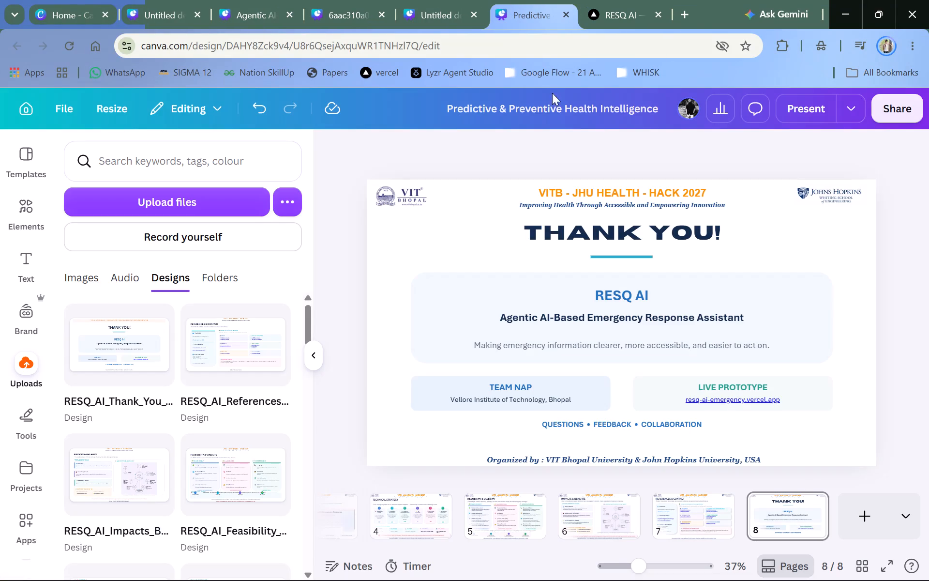
# Open the sharing and export options for the Predictive & Preventive Health Intelligence presentation.
pyautogui.click(882, 105)
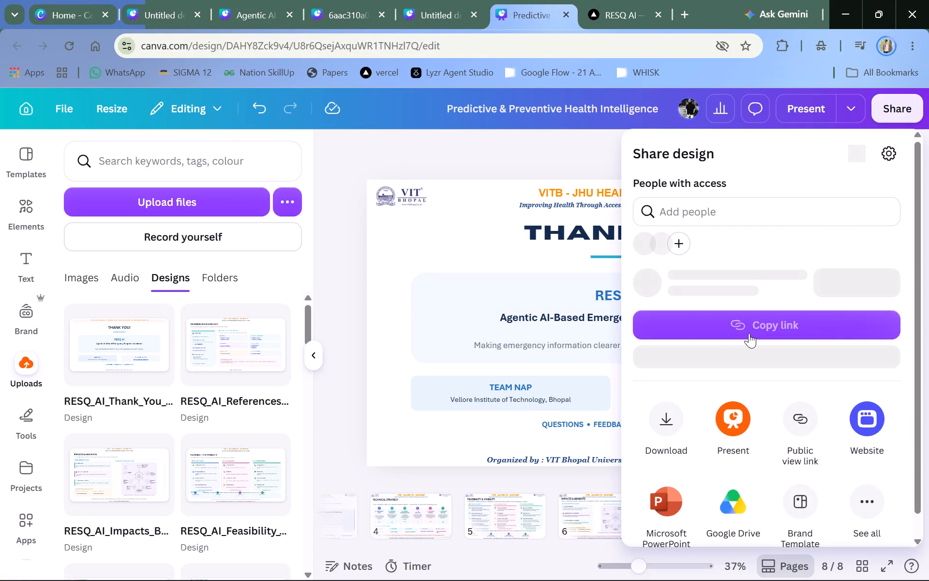
# Download all pages of the Predictive & Preventive Health Intelligence presentation as a digital-preset PDF.
pyautogui.click(679, 418)
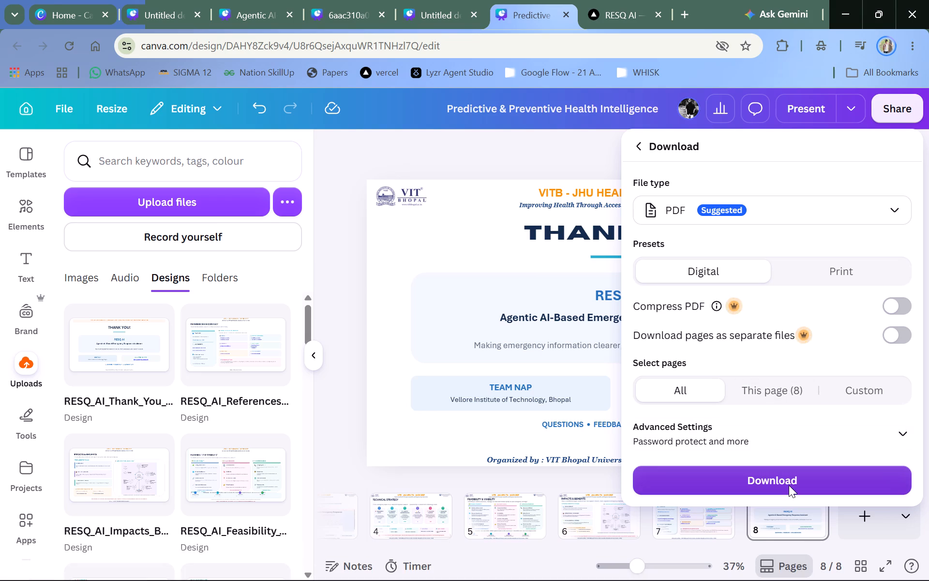
pyautogui.click(789, 485)
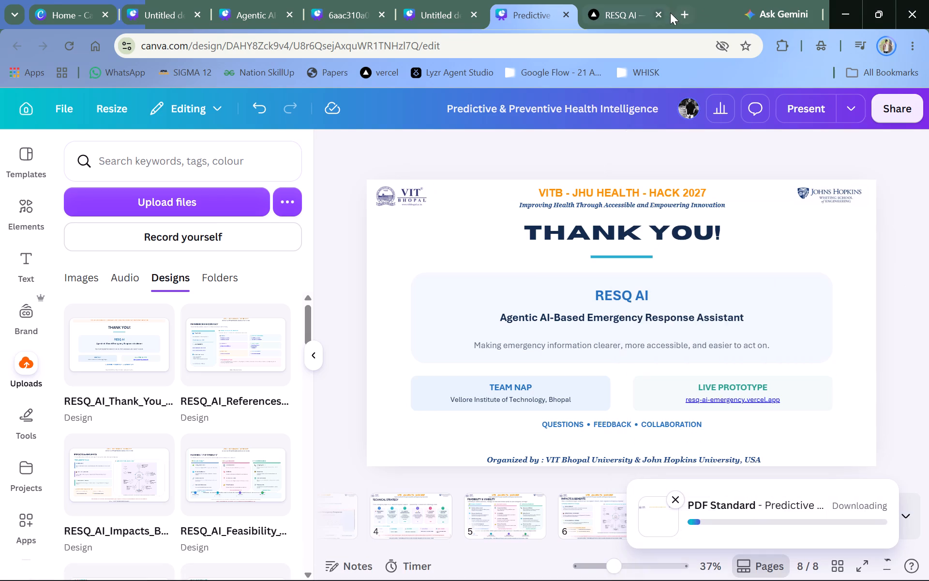
# Open WhatsApp Web in a new browser tab.
pyautogui.click(676, 17)
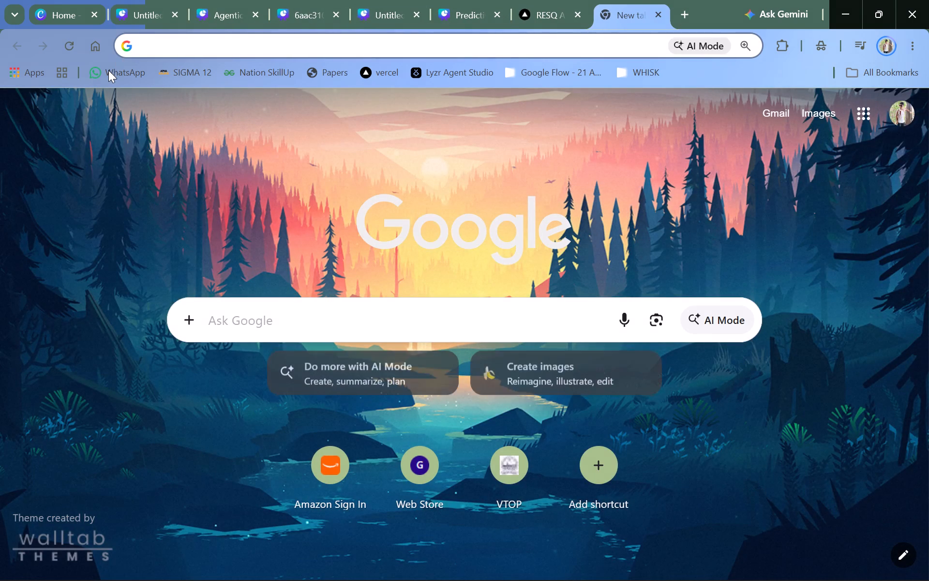
pyautogui.click(108, 70)
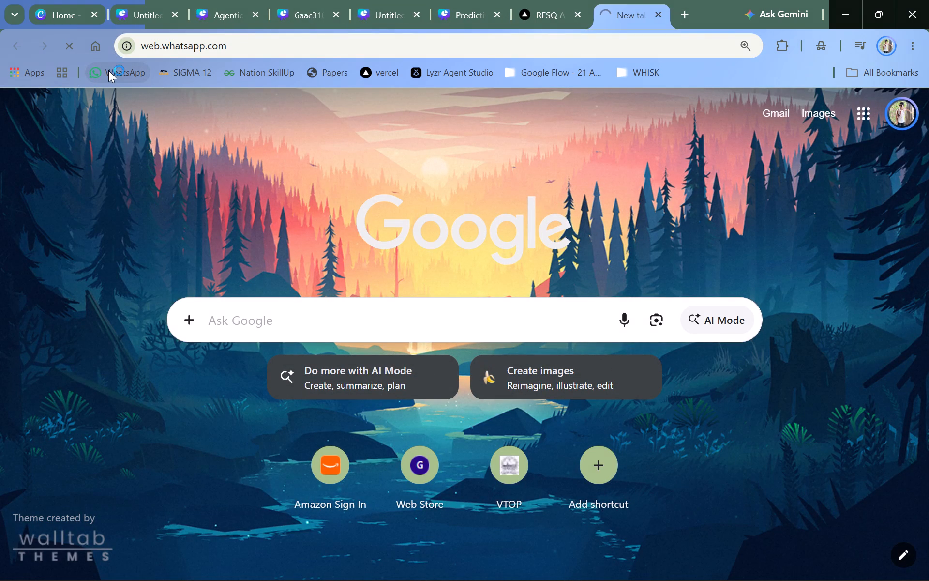
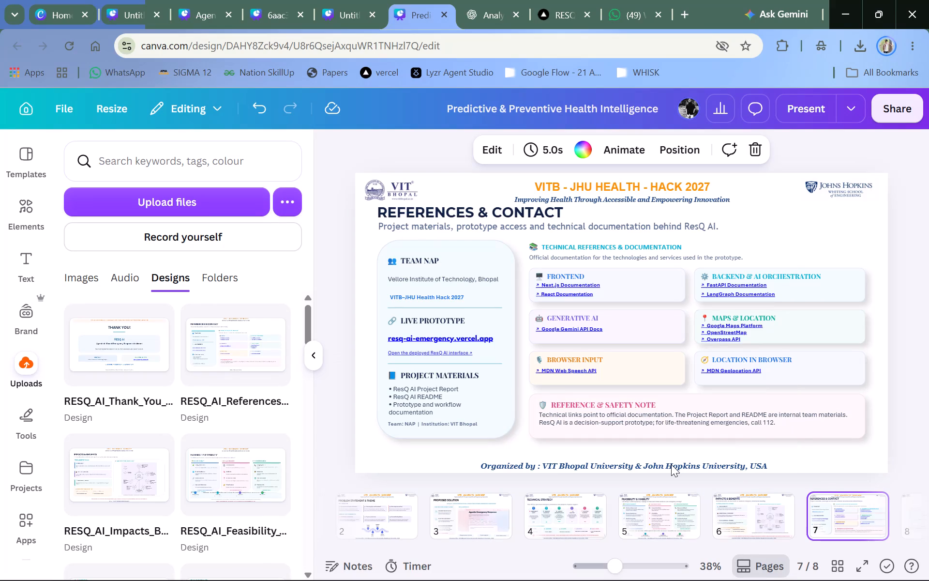
pyautogui.hscroll(-1, 648, 514)
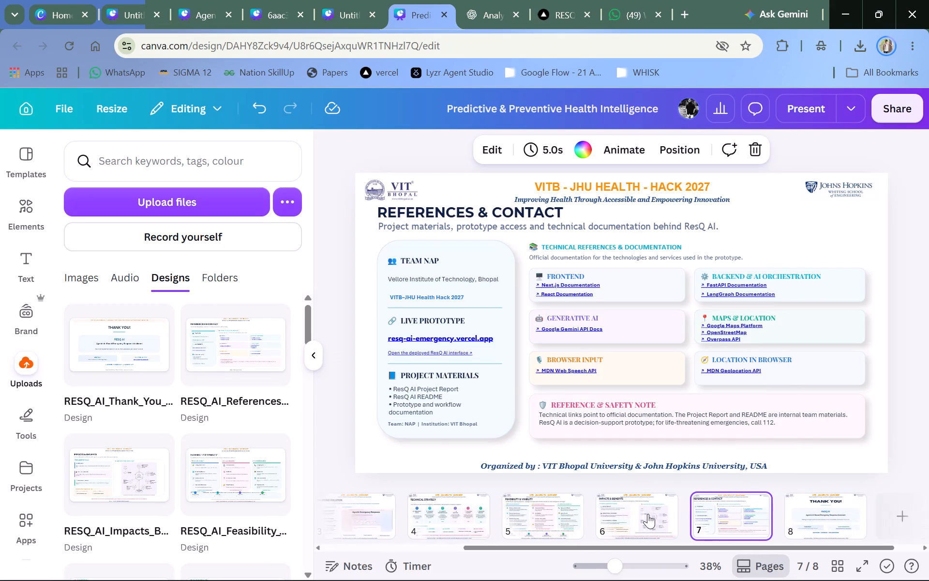
pyautogui.hscroll(-2, 648, 514)
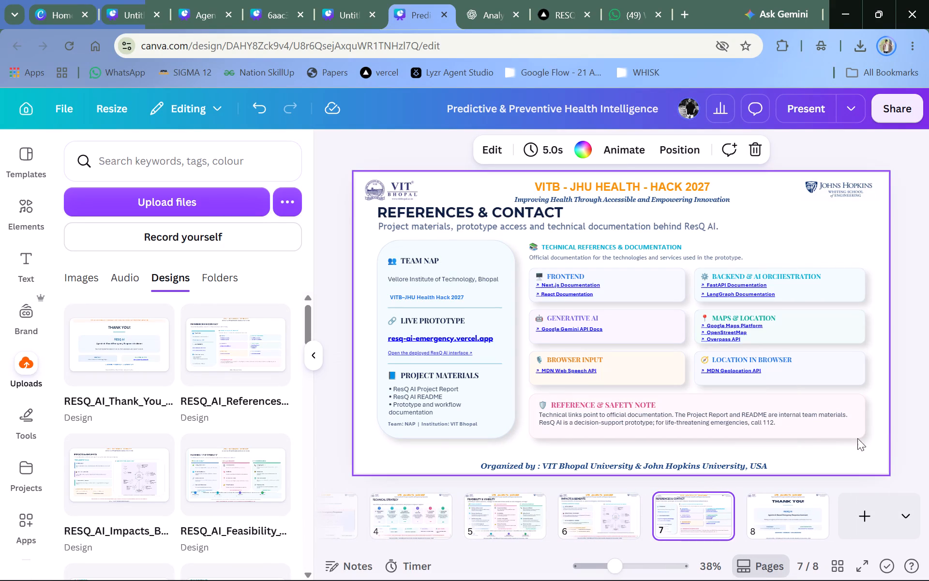
pyautogui.click(902, 411)
pyautogui.hscroll(1, 674, 505)
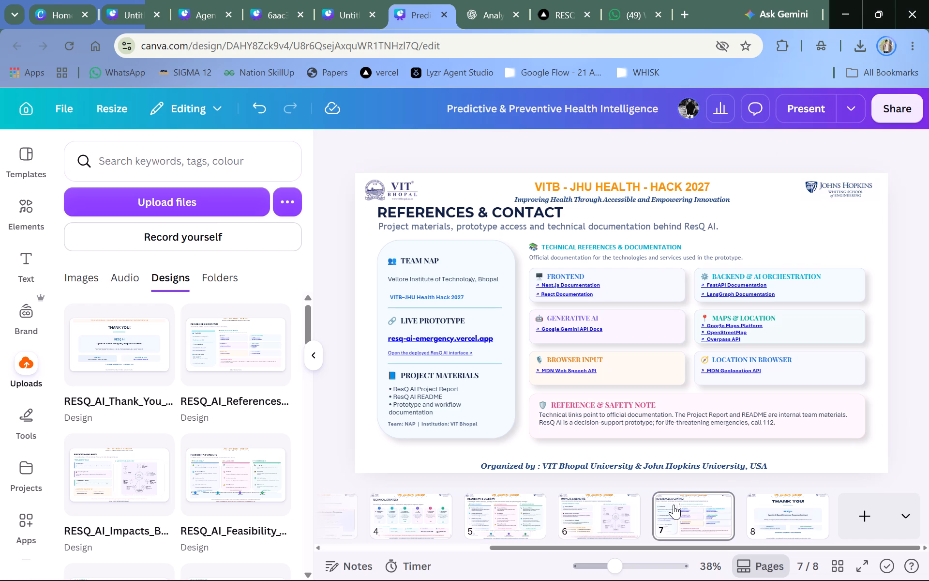
pyautogui.hscroll(4, 674, 505)
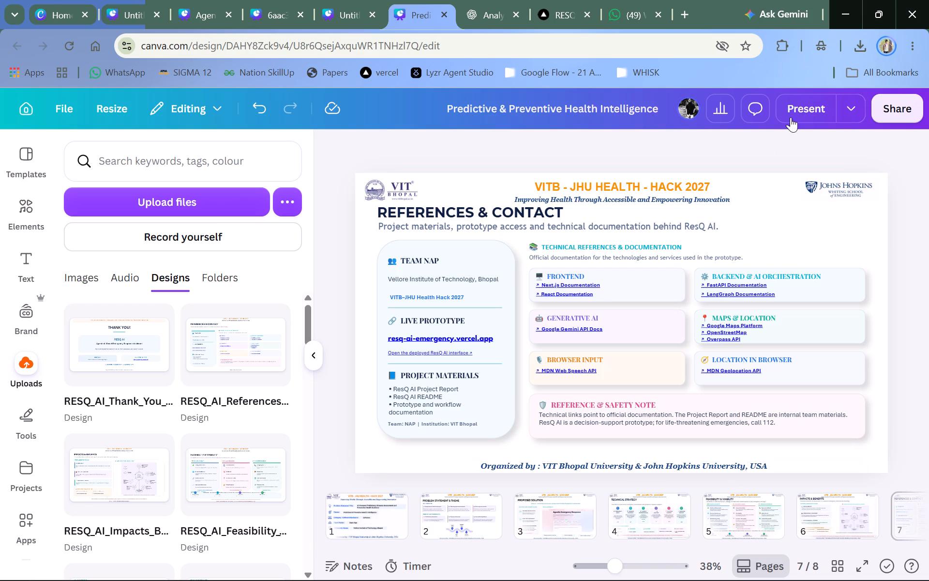
pyautogui.click(890, 103)
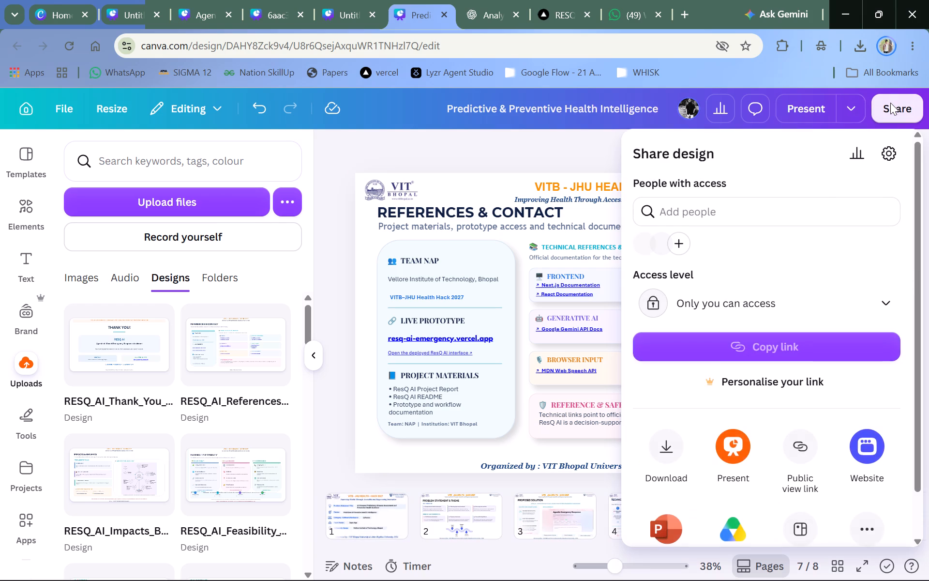
pyautogui.click(660, 446)
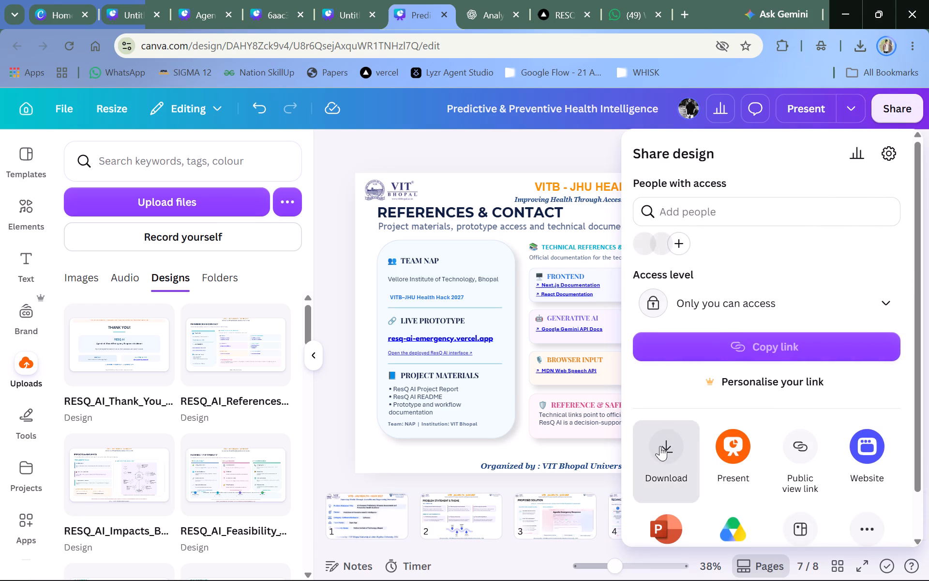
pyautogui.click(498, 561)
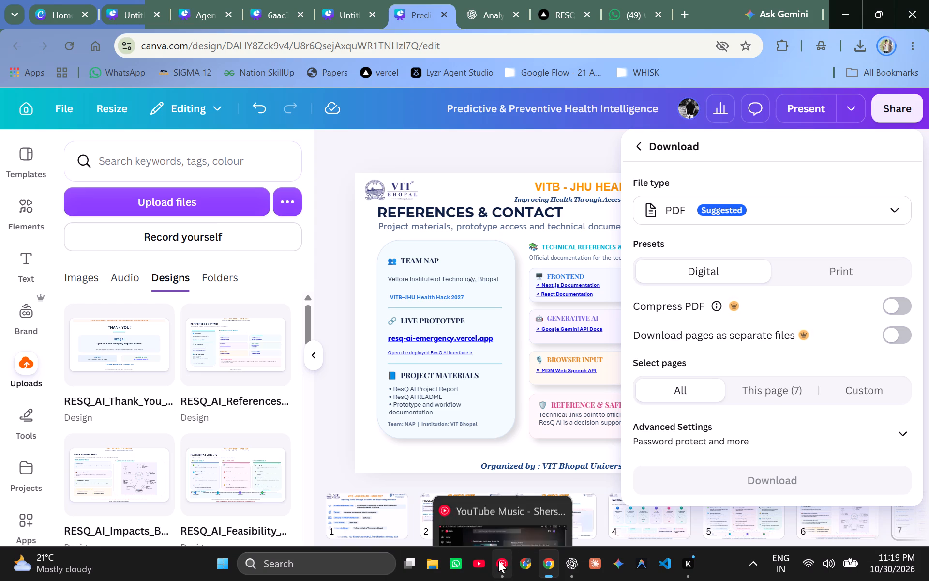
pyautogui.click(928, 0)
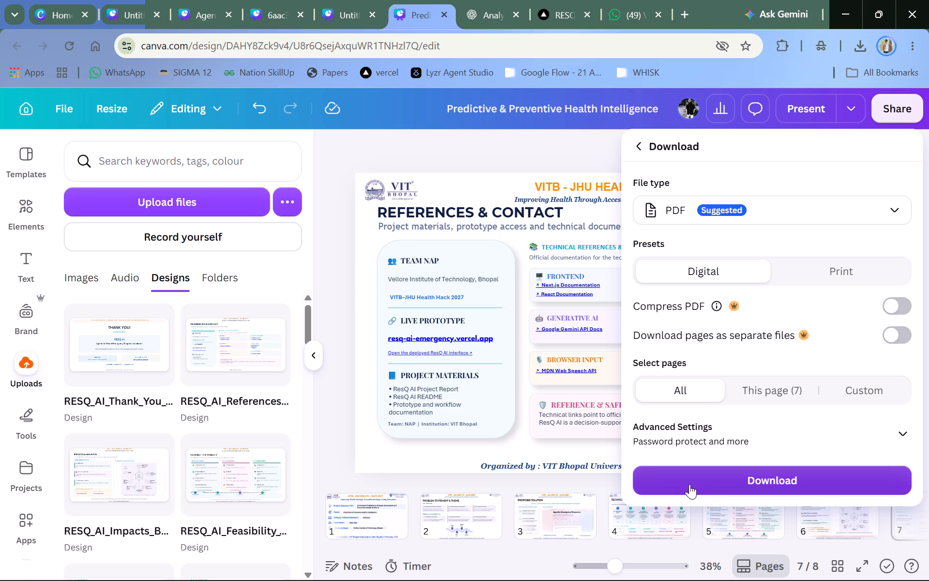
# Download all pages of the Predictive & Preventive Health Intelligence presentation as a digital-preset PDF.
pyautogui.click(689, 484)
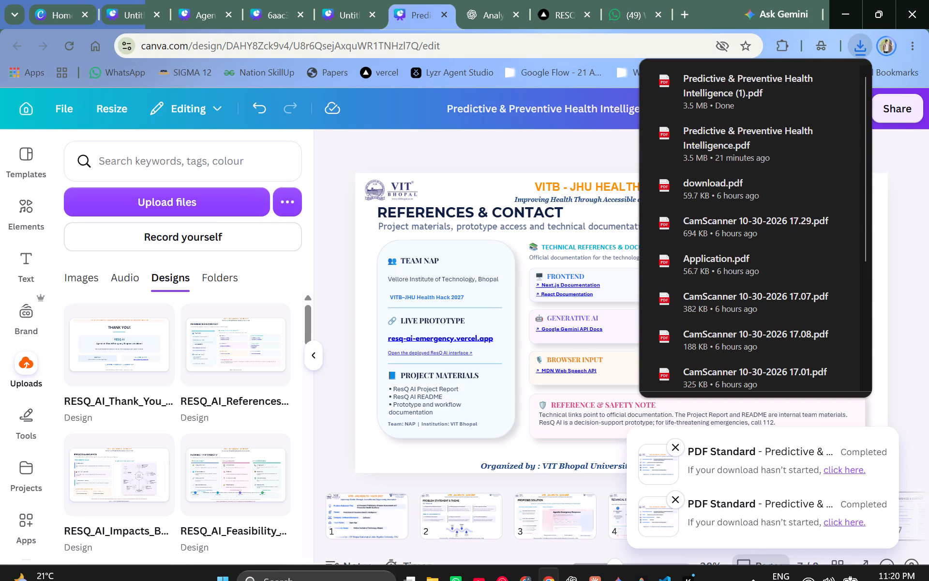
# Switch to the Chrome window with the school profile and open the university Gmail inbox.
pyautogui.click(533, 554)
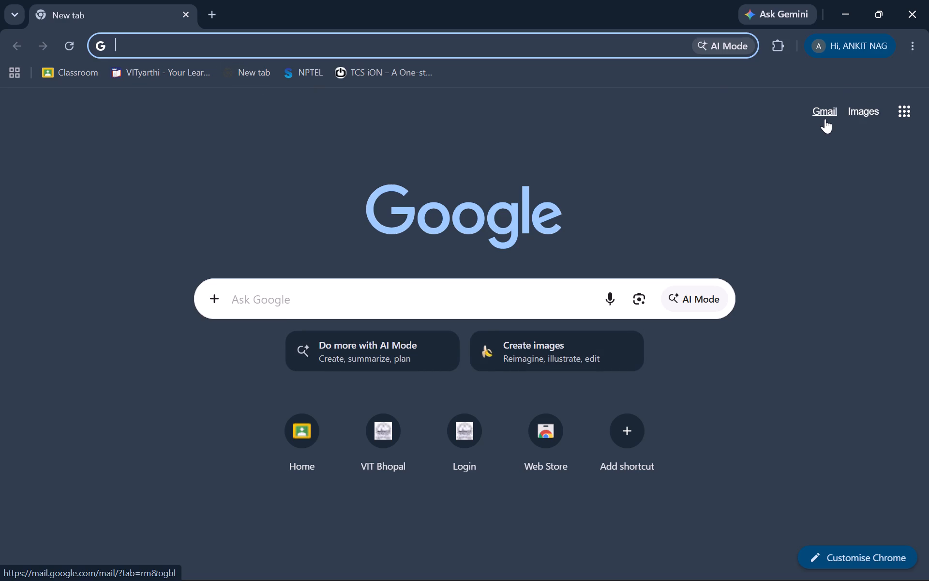
pyautogui.click(825, 119)
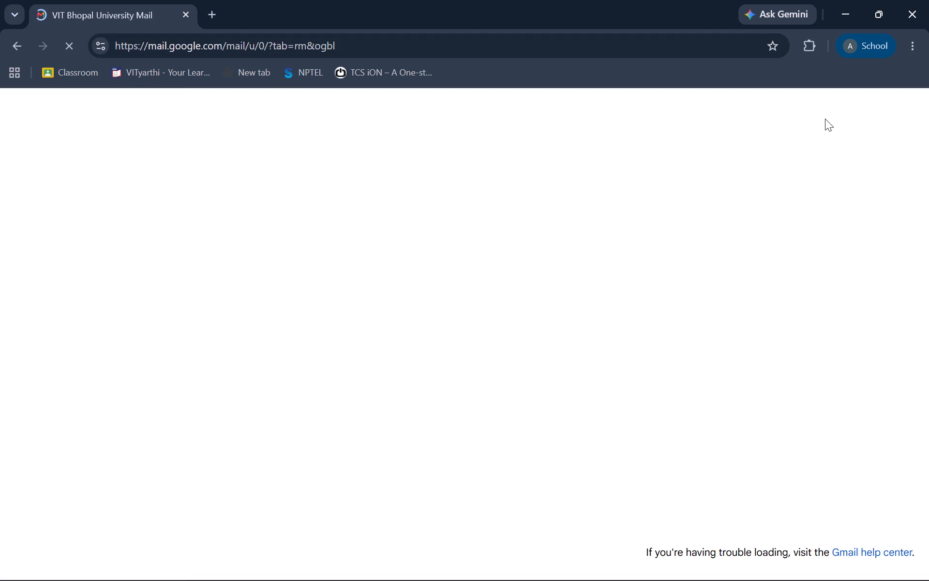